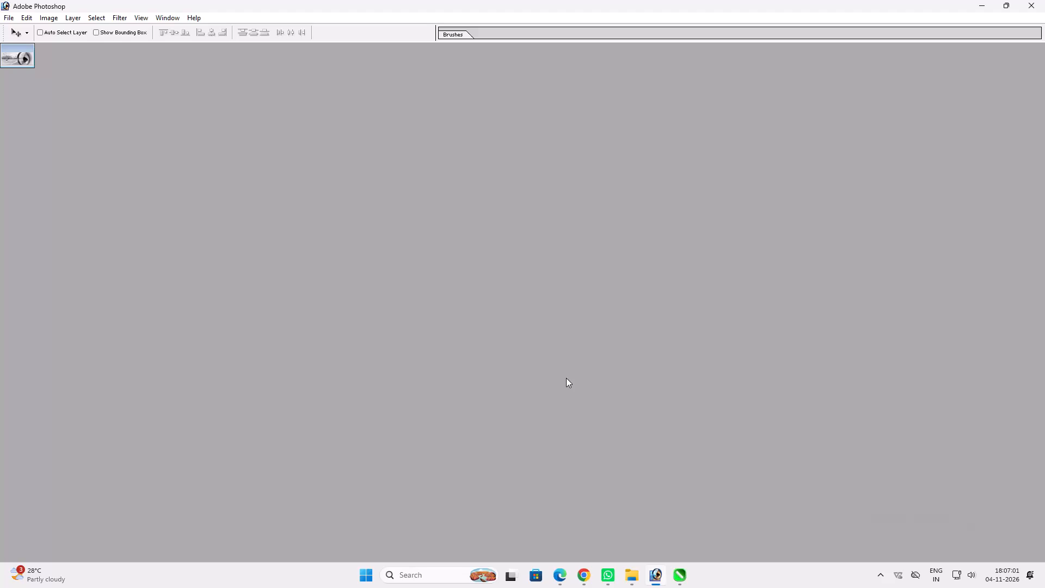
In the 04.11.2026 folder of the Open dialog, rename the file "Lov Kush Jweler's 1x6=" as "Lov Kush Jweler's 1x6=20 Book".
{"action": "double_click", "coordinate": [608, 217]}
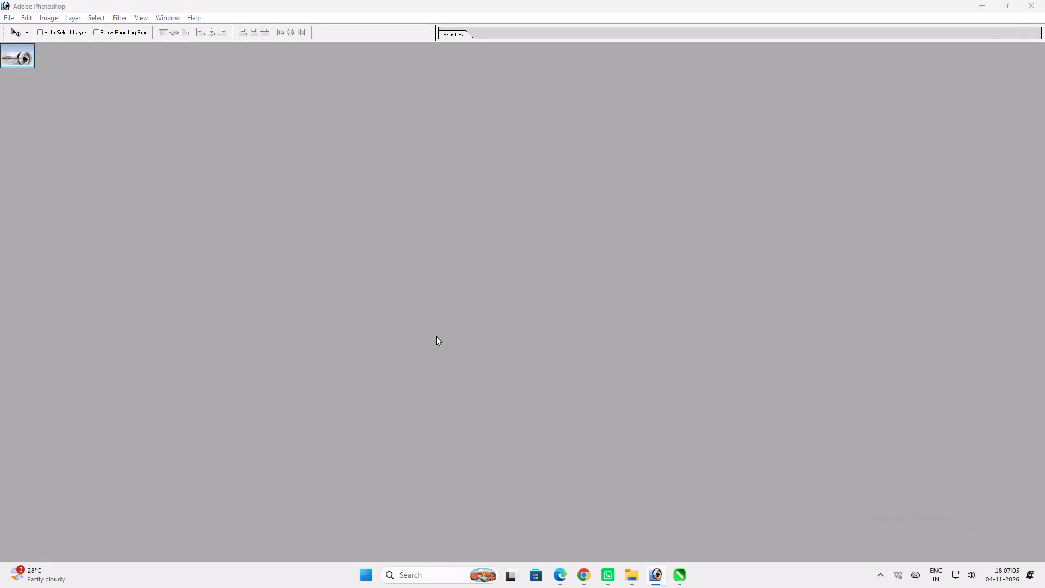
{"action": "left_click", "coordinate": [518, 68]}
{"action": "left_click", "coordinate": [591, 76]}
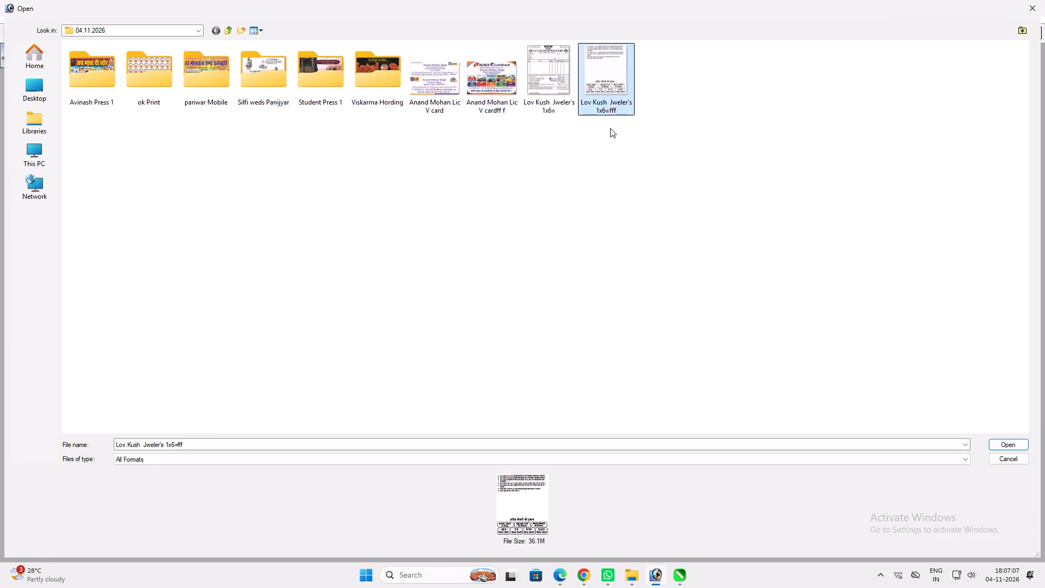
{"action": "left_click_drag", "start_coordinate": [615, 150], "coordinate": [524, 45]}
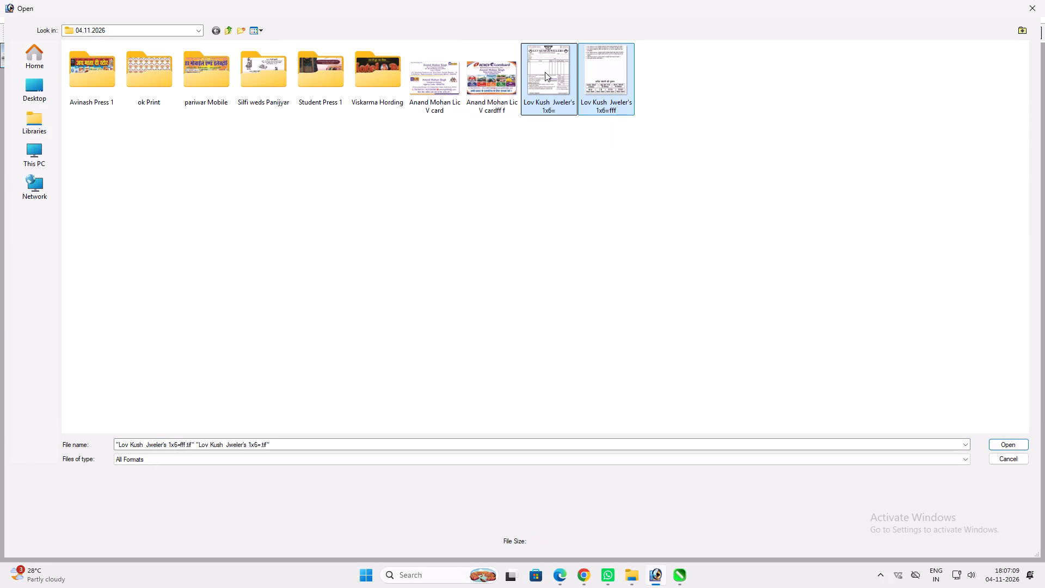
{"action": "left_click", "coordinate": [545, 72]}
{"action": "left_click", "coordinate": [565, 88]}
{"action": "key", "text": "F2"}
{"action": "left_click", "coordinate": [564, 112]}
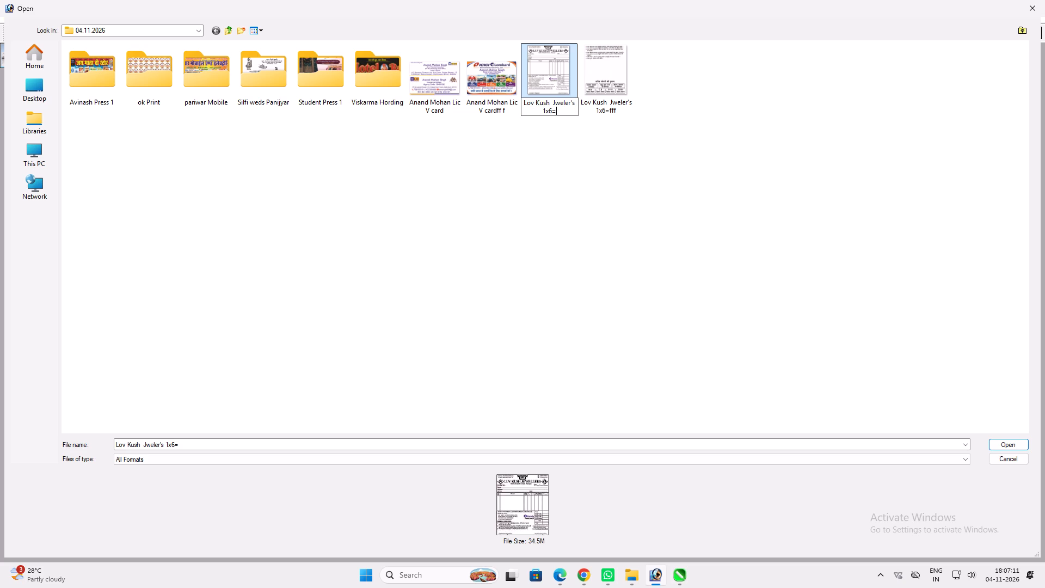
{"action": "key", "text": "2"}
{"action": "type", "text": "0Bok"}
{"action": "key", "text": "BackSpace"}
{"action": "key", "text": "BackSpace"}
{"action": "key", "text": "BackSpace"}
{"action": "key", "text": "space"}
{"action": "type", "text": "Book"}
{"action": "key", "text": "space"}
Rename the file "Lov Kush Jweler's 1x6=fff" as "Lov Kush Jweler's 1x6=fff Book".
{"action": "left_click", "coordinate": [626, 54]}
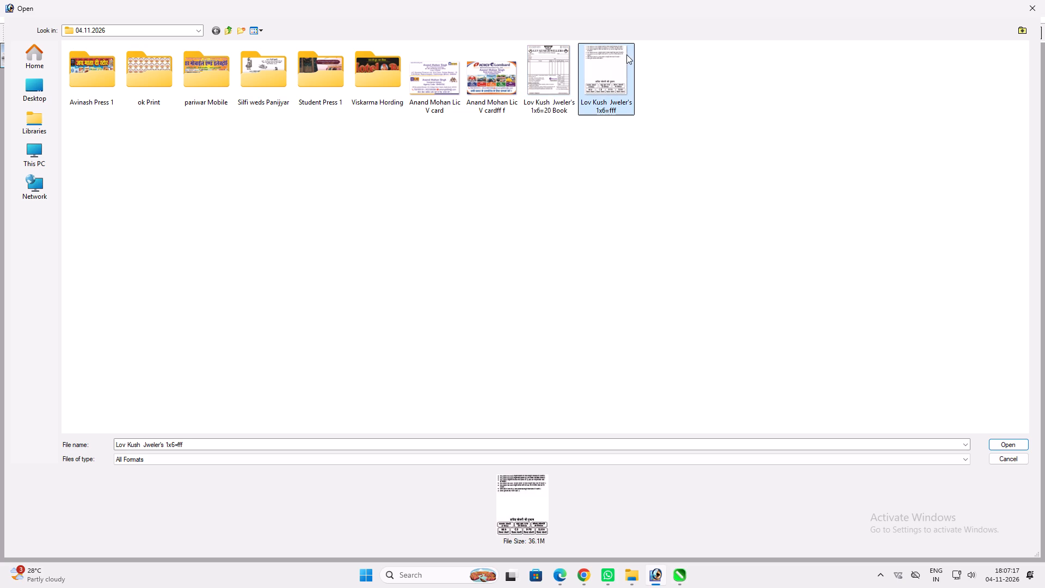
{"action": "key", "text": "F2"}
{"action": "left_click", "coordinate": [620, 114]}
{"action": "key", "text": "space"}
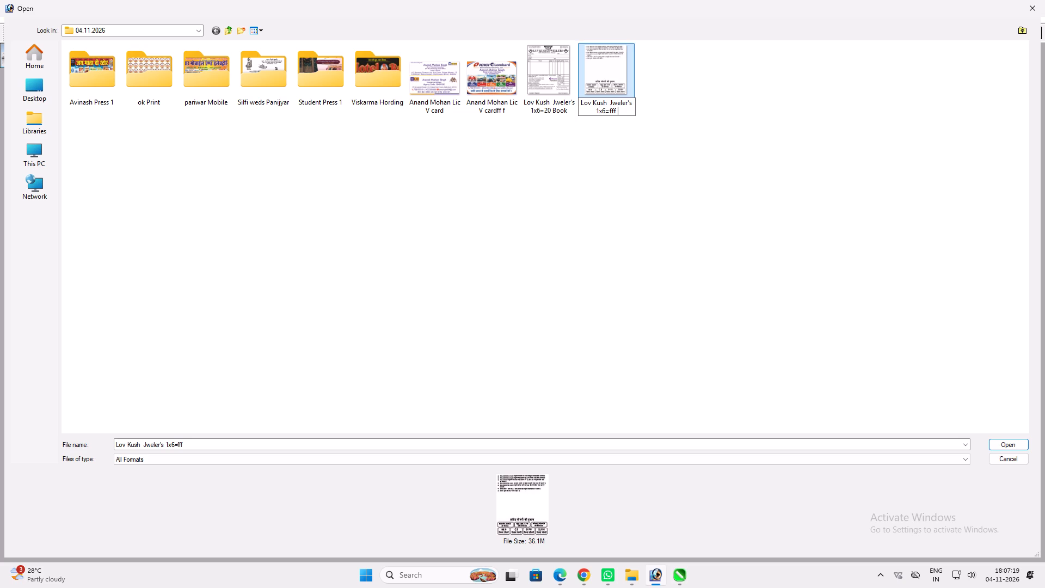
{"action": "type", "text": "Book"}
{"action": "key", "text": "space"}
{"action": "left_click", "coordinate": [598, 198]}
Select both renamed Lov Kush Jweler's Book files, copy them to the clipboard, and move them into the ok Print folder.
{"action": "left_click_drag", "start_coordinate": [636, 195], "coordinate": [525, 63]}
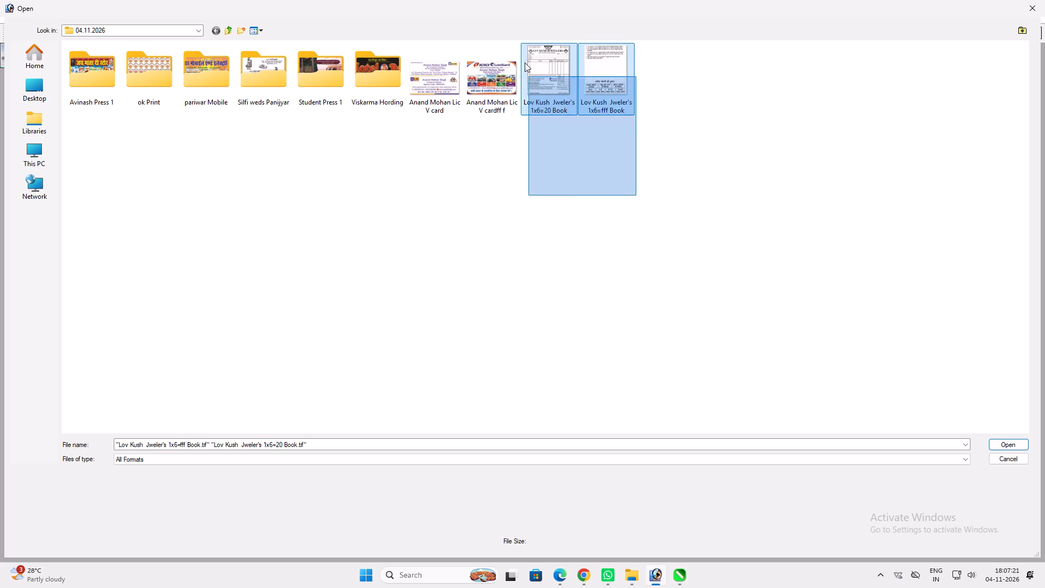
{"action": "left_click_drag", "start_coordinate": [525, 63], "coordinate": [523, 54]}
{"action": "key", "text": "ctrl+c"}
{"action": "left_click_drag", "start_coordinate": [536, 68], "coordinate": [557, 87]}
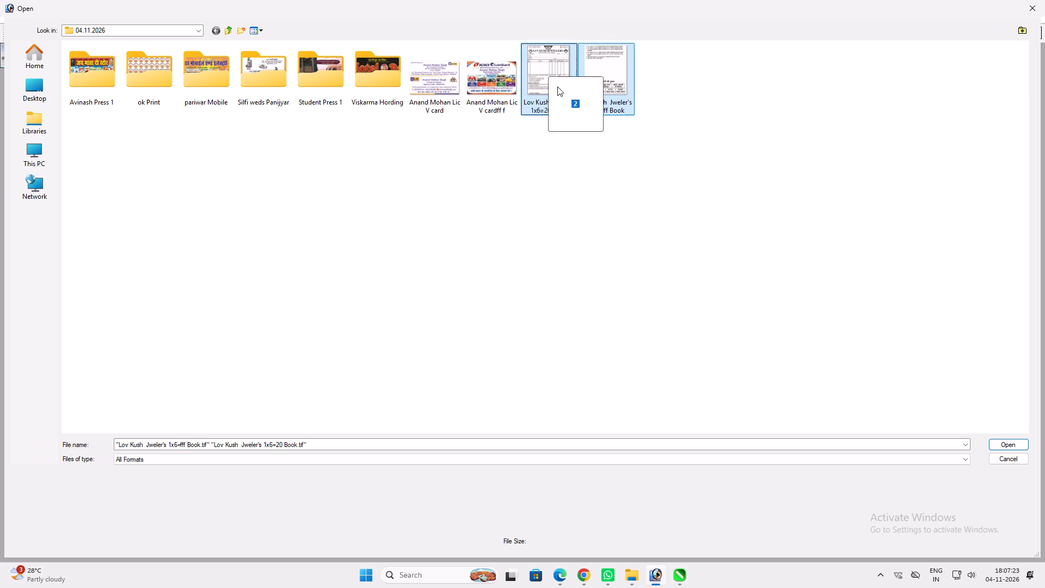
{"action": "left_click_drag", "start_coordinate": [557, 87], "coordinate": [143, 59]}
Move the Student Press 1 folder into the ok Print folder.
{"action": "left_click_drag", "start_coordinate": [319, 75], "coordinate": [145, 107]}
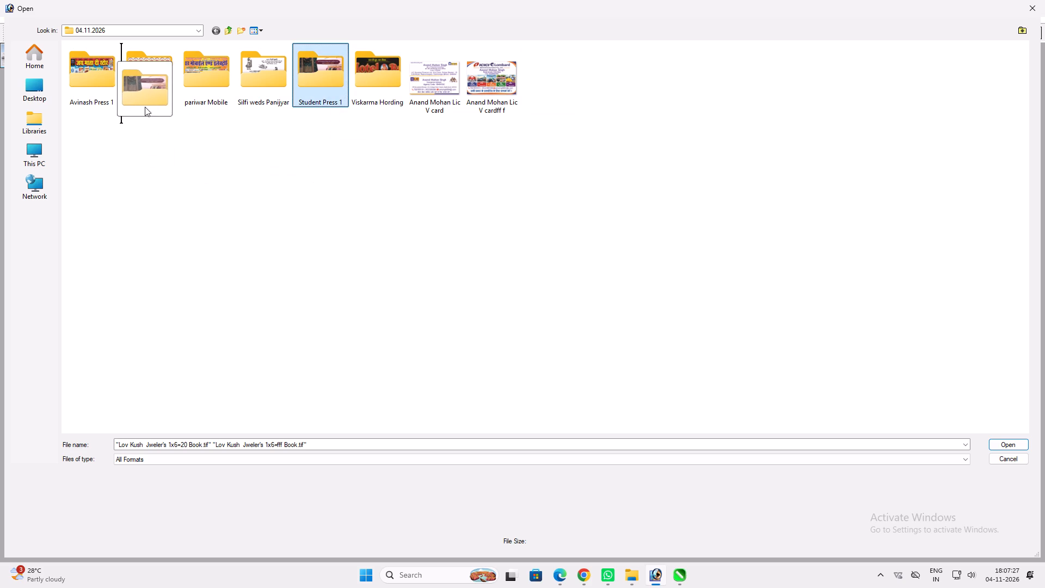
{"action": "left_click_drag", "start_coordinate": [145, 107], "coordinate": [142, 95]}
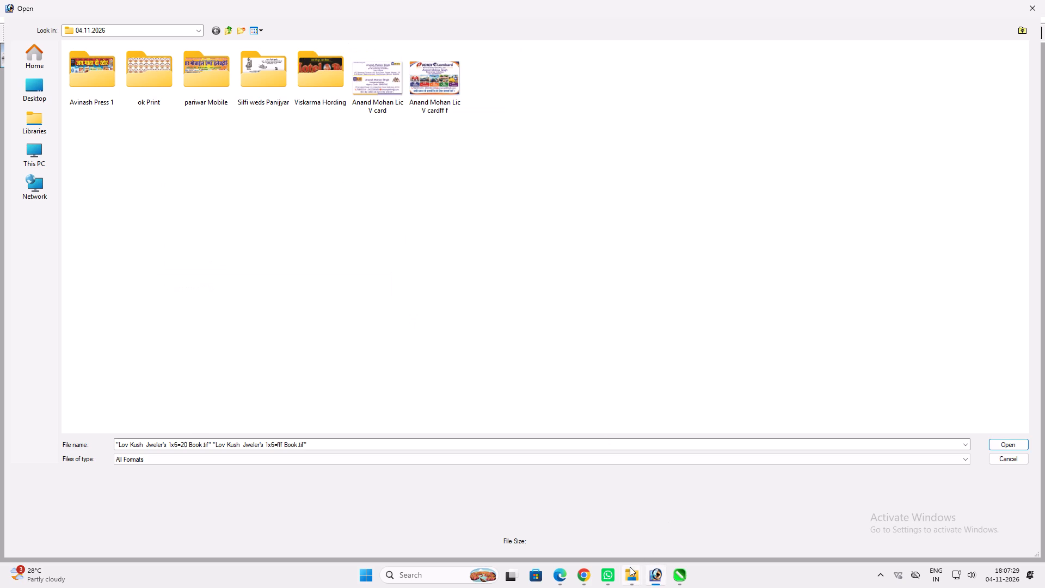
In File Explorer, search the 2026 folder on Local Disk (H:) for "genral" and show the results as thumbnail icons.
{"action": "left_click", "coordinate": [630, 567]}
{"action": "left_click", "coordinate": [755, 515]}
{"action": "scroll", "coordinate": [75, 301], "scroll_direction": "down", "scroll_amount": 4}
{"action": "left_click", "coordinate": [99, 471]}
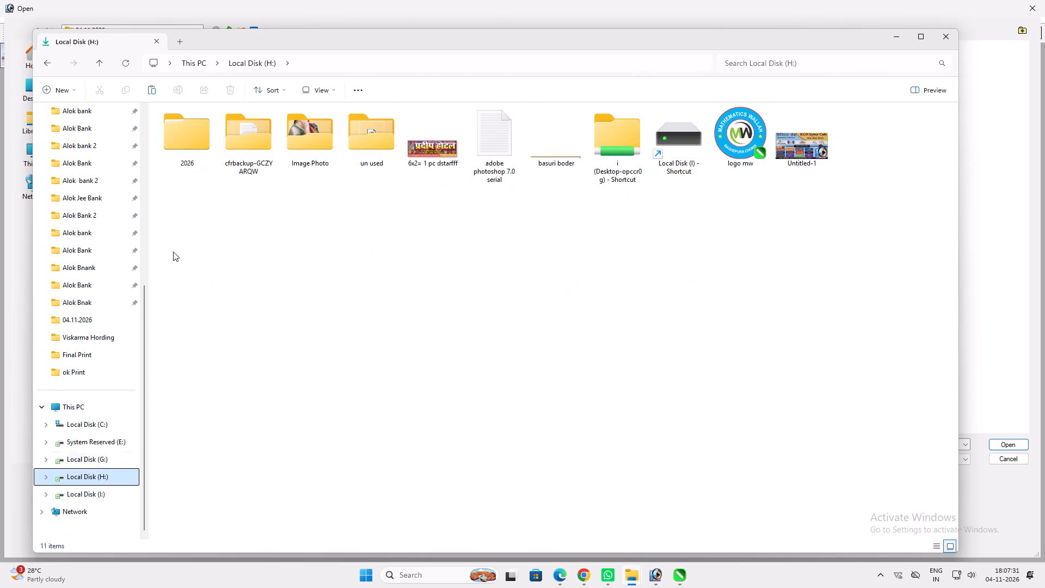
{"action": "double_click", "coordinate": [180, 145]}
{"action": "left_click", "coordinate": [771, 65]}
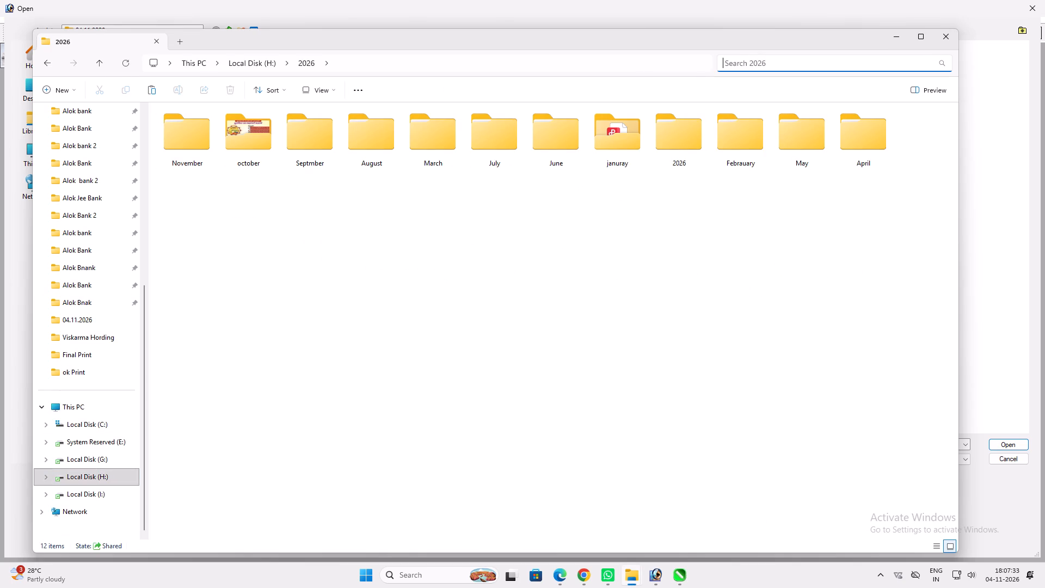
{"action": "type", "text": "genr"}
{"action": "type", "text": "a;"}
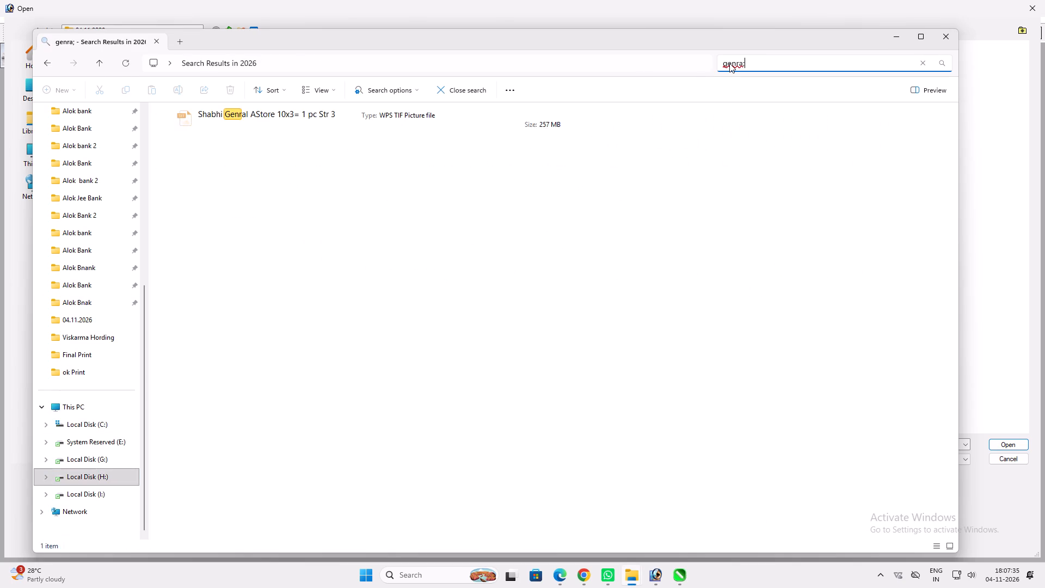
{"action": "key", "text": "BackSpace"}
{"action": "key", "text": "l"}
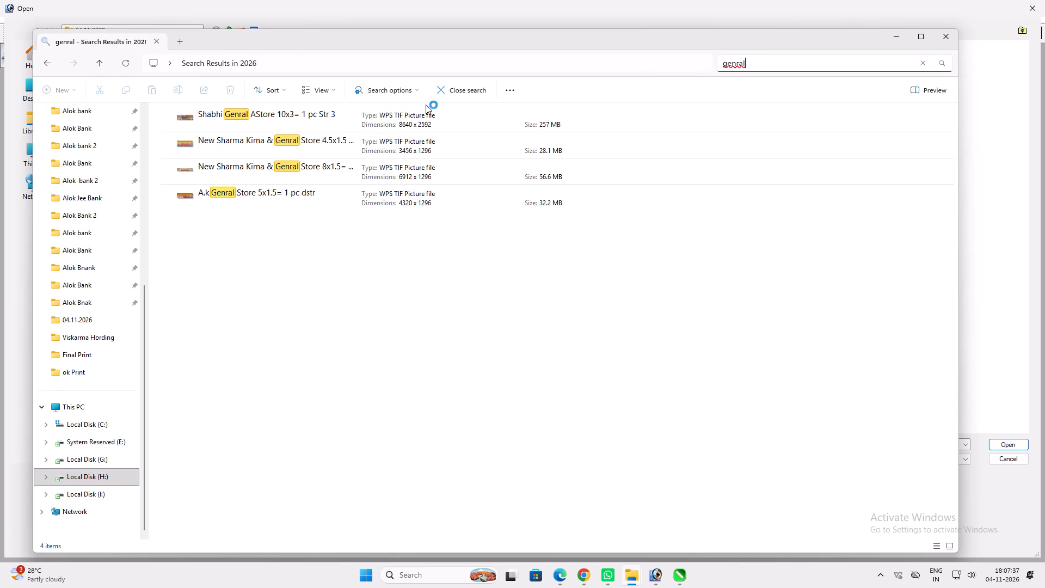
{"action": "left_click", "coordinate": [334, 88]}
{"action": "left_click", "coordinate": [339, 135]}
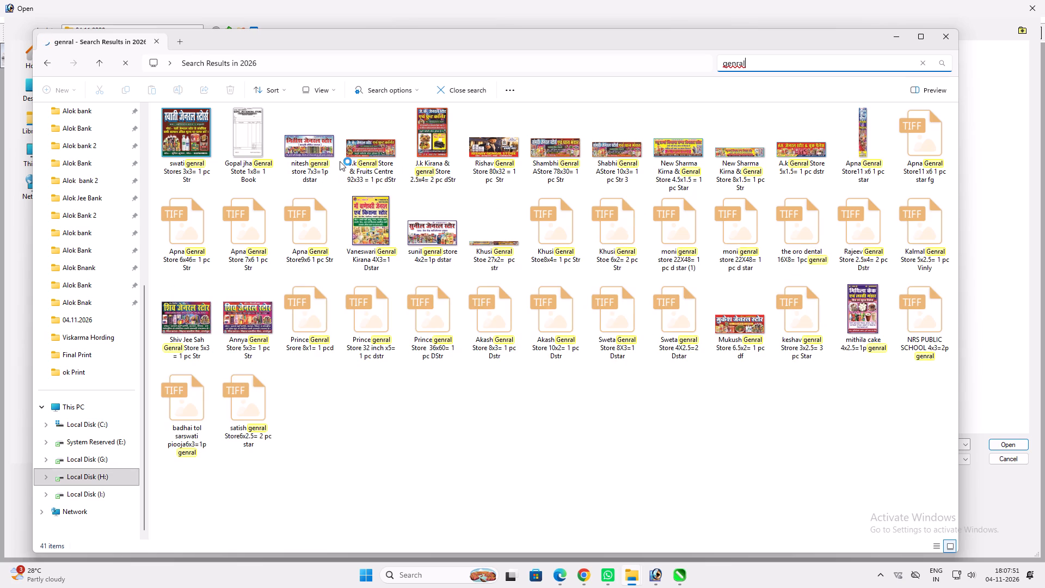
Open the "Khusi Genral Stoe 27x2= pc str" file from the search results.
{"action": "double_click", "coordinate": [508, 234]}
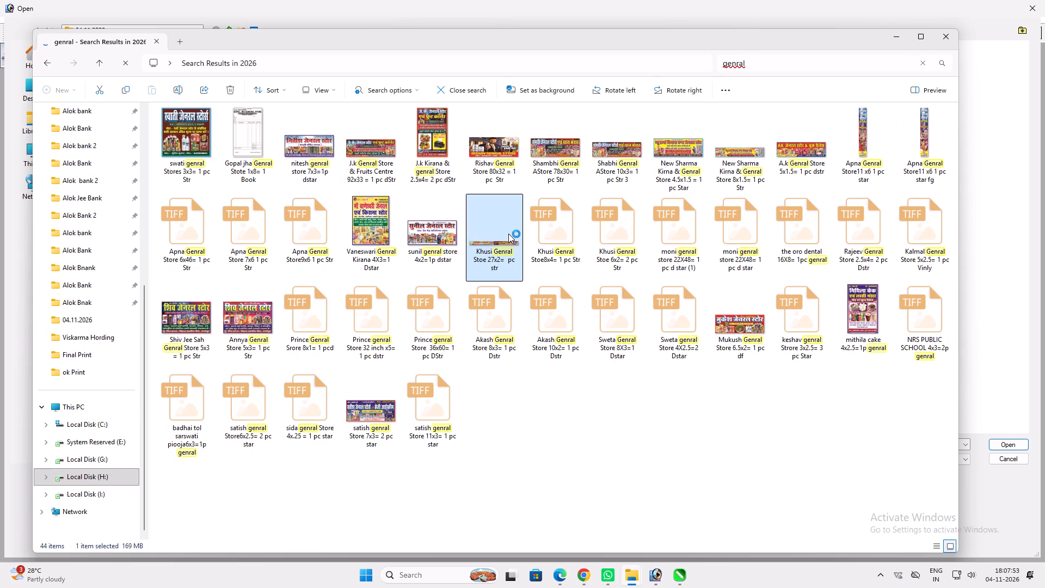
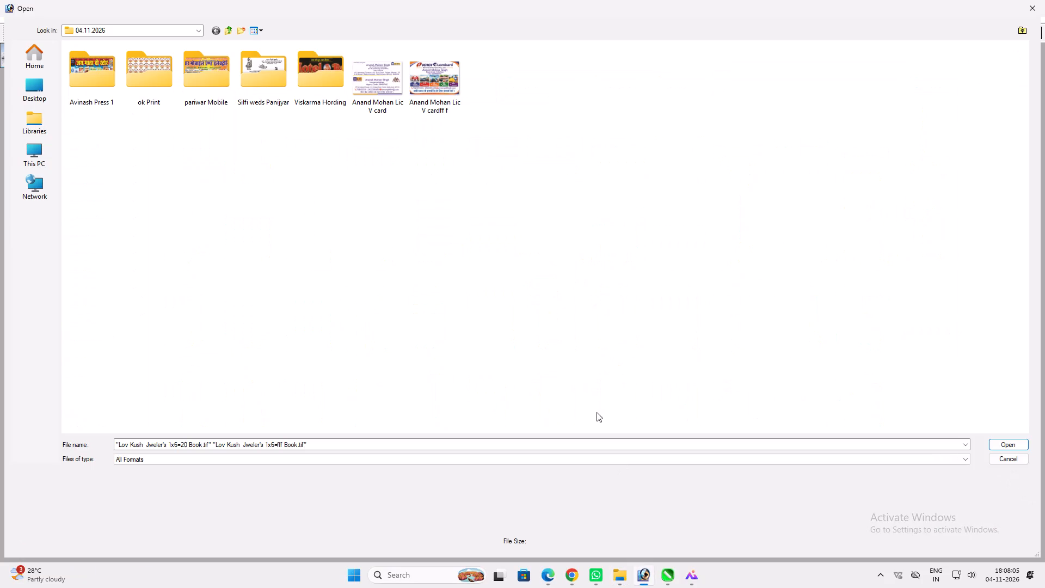
Dismiss the Open dialog showing the 04.11.2026 folder without opening any file.
{"action": "left_click", "coordinate": [1044, 0]}
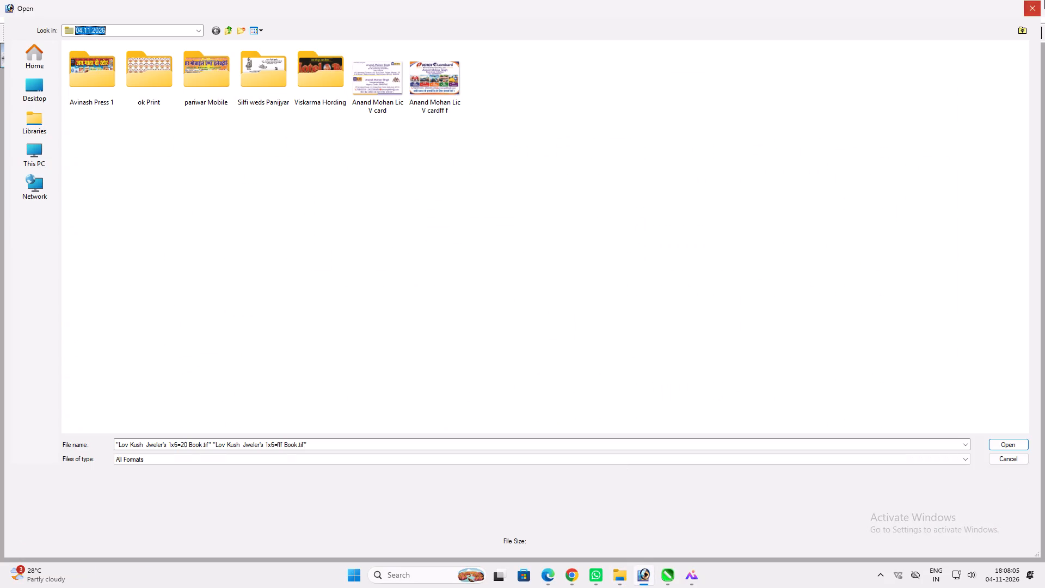
Switch to the image viewer and look over the "Khusi Genral Stoe 27x2= pc str" banner design.
{"action": "left_click", "coordinate": [620, 573]}
{"action": "left_click", "coordinate": [693, 587]}
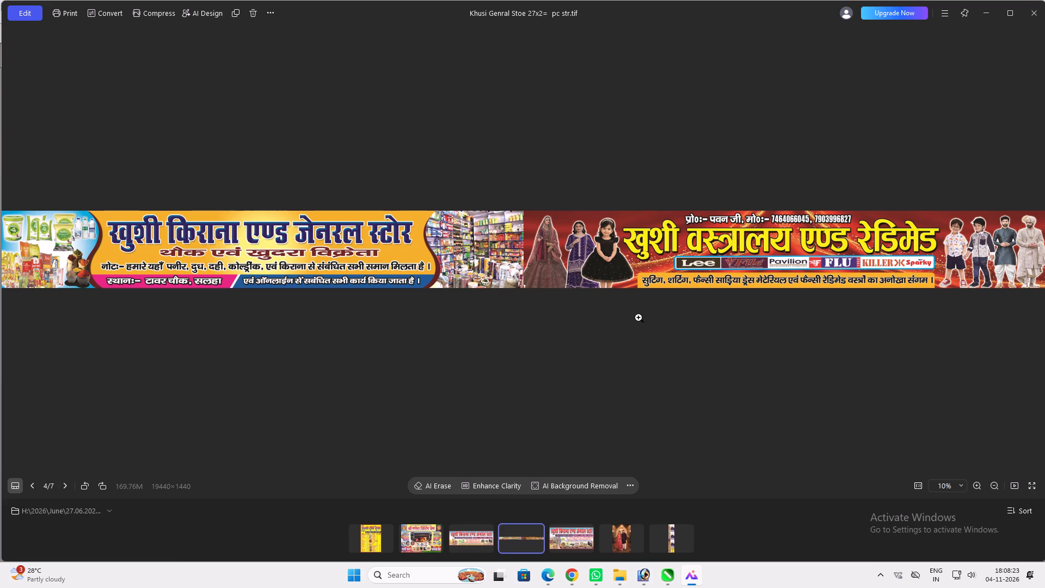
{"action": "scroll", "coordinate": [635, 318], "scroll_direction": "down", "scroll_amount": 3}
Switch from the image viewer back to the open File Explorer windows.
{"action": "left_click", "coordinate": [618, 574]}
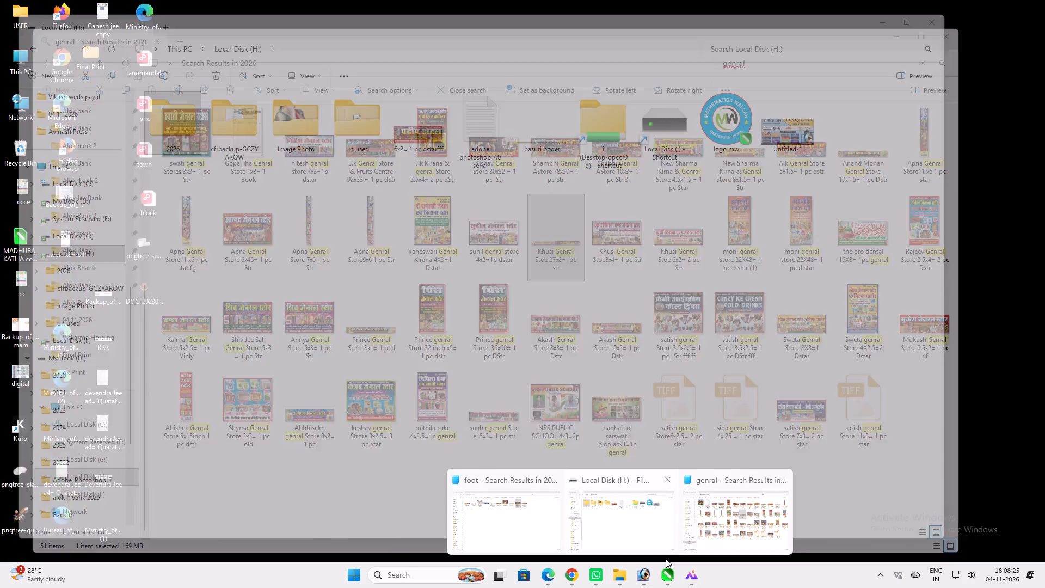
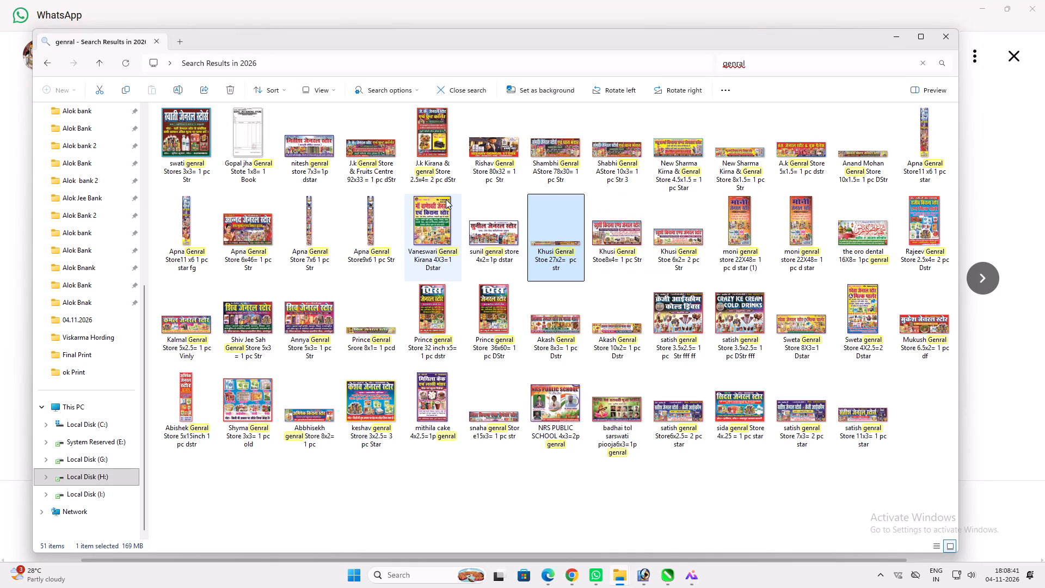
Open the "Shambhi Genral AStore 78x30= 1 pc Str" banner from the search results in Photoshop, fitted to the screen.
{"action": "left_click_drag", "start_coordinate": [548, 144], "coordinate": [740, 587]}
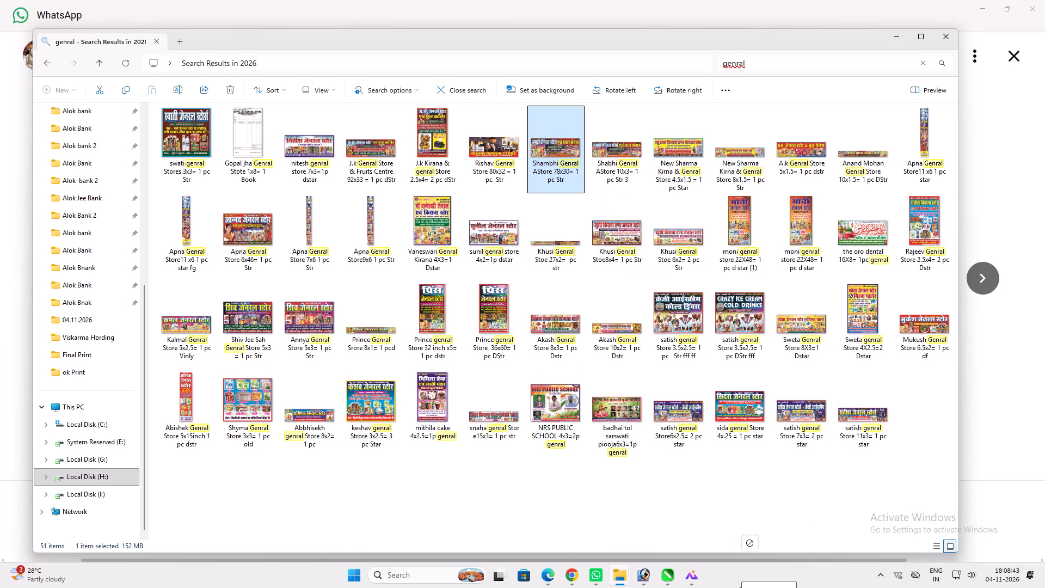
{"action": "left_click_drag", "start_coordinate": [740, 587], "coordinate": [675, 545]}
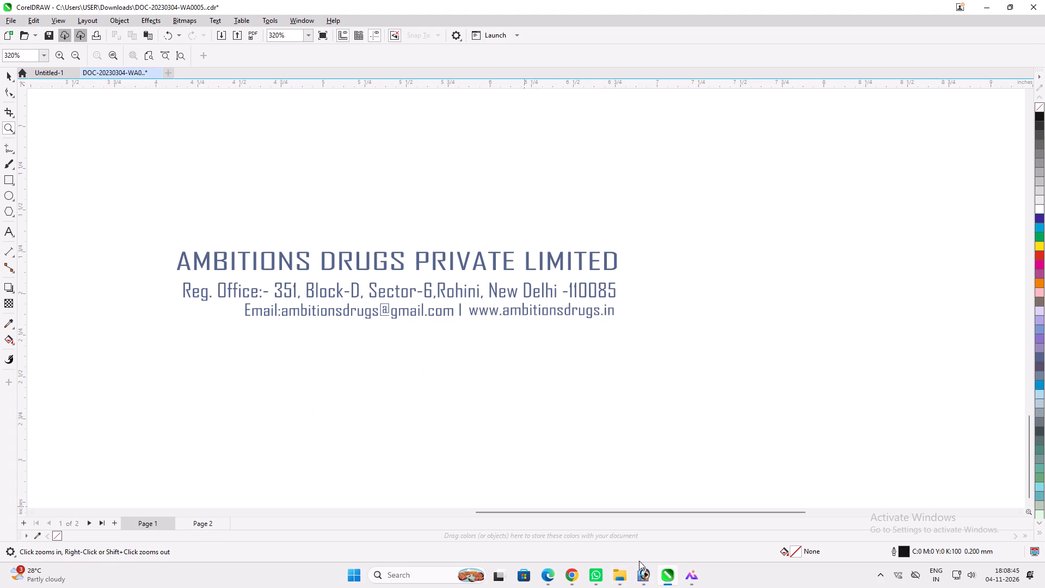
{"action": "left_click", "coordinate": [618, 573]}
{"action": "left_click", "coordinate": [721, 526]}
{"action": "left_click_drag", "start_coordinate": [535, 141], "coordinate": [604, 440]}
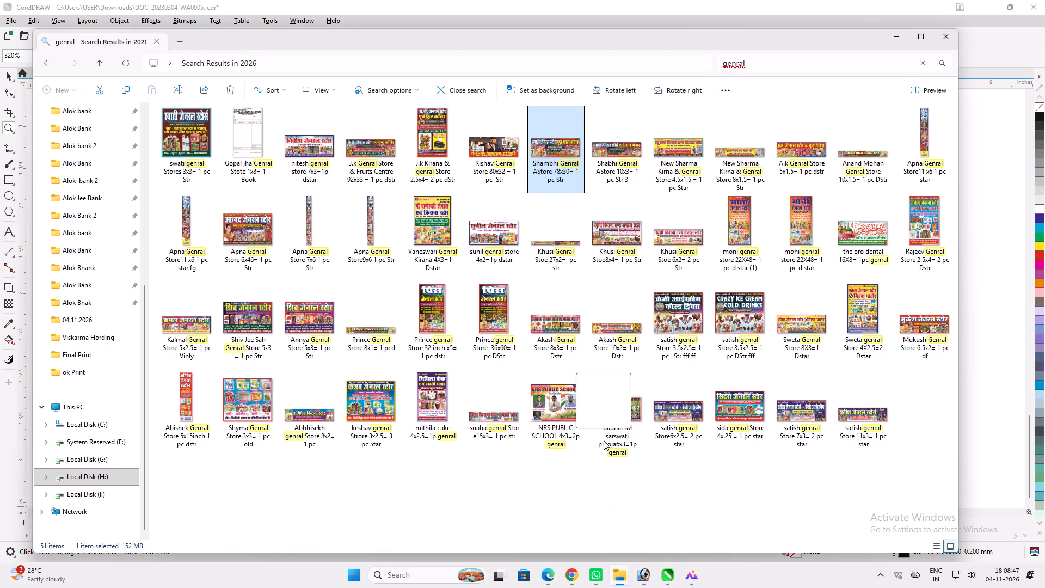
{"action": "left_click_drag", "start_coordinate": [604, 440], "coordinate": [555, 396]}
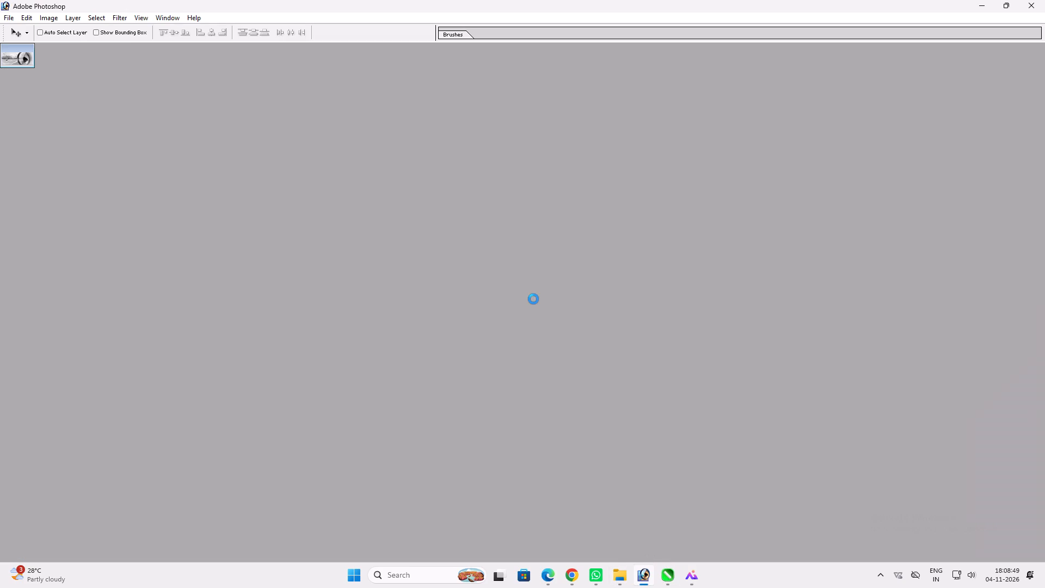
{"action": "key", "text": "Return"}
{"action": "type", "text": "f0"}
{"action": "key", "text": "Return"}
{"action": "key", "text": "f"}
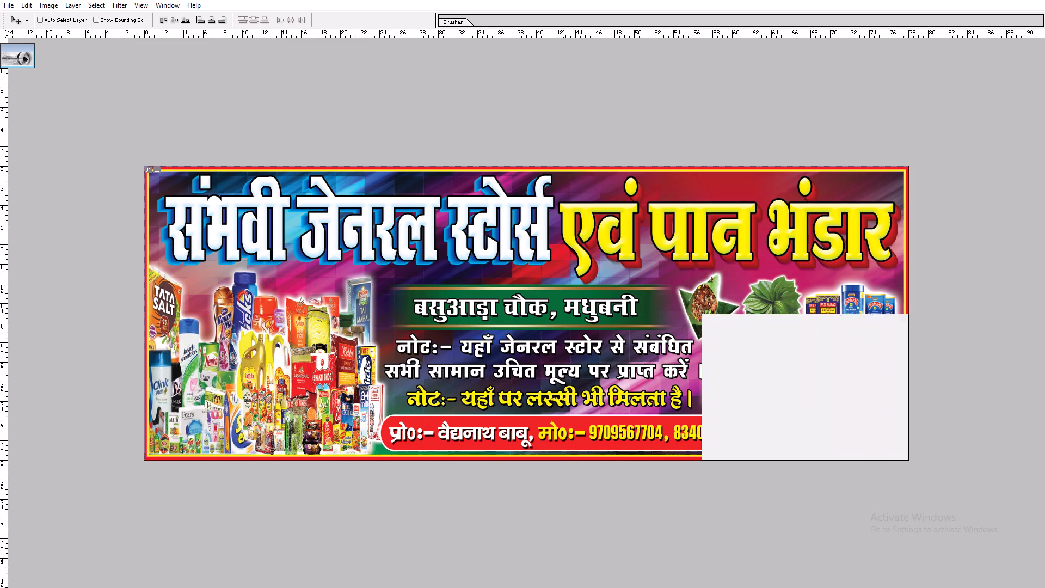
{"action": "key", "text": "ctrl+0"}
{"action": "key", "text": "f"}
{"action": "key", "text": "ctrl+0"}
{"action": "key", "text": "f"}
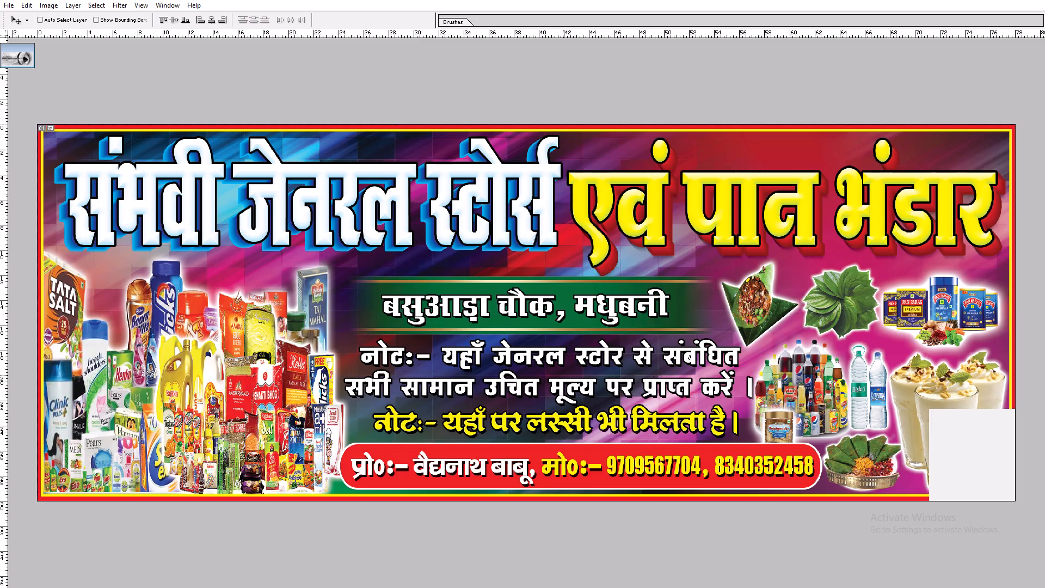
Resize the banner image to 120 inches wide and 36 inches high.
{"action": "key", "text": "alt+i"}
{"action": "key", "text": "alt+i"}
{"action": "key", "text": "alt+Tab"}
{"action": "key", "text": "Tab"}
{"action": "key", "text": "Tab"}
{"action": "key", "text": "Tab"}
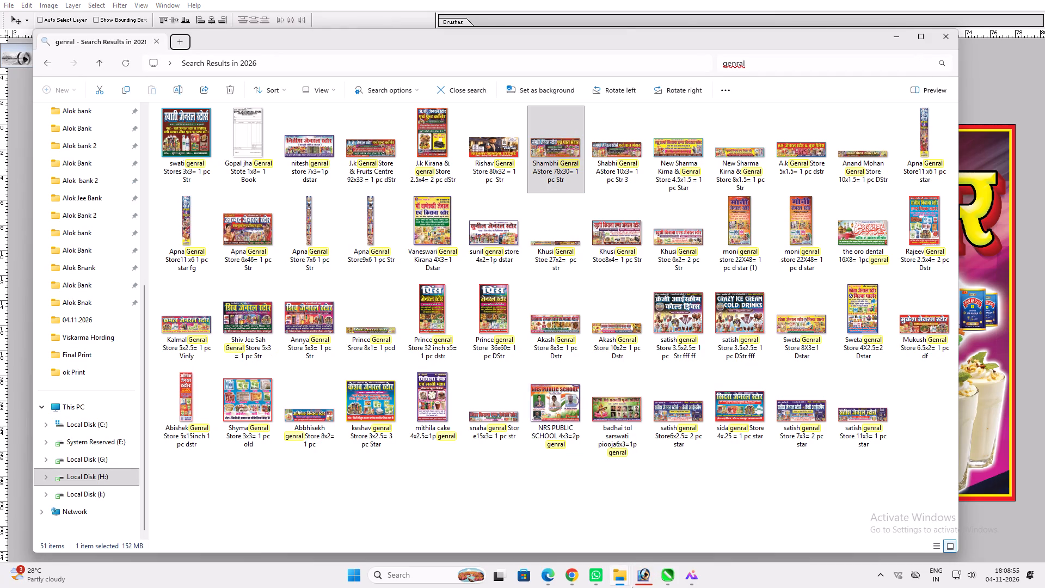
{"action": "left_click", "coordinate": [646, 578]}
{"action": "key", "text": "Tab"}
{"action": "key", "text": "Tab"}
{"action": "key", "text": "shift+Tab"}
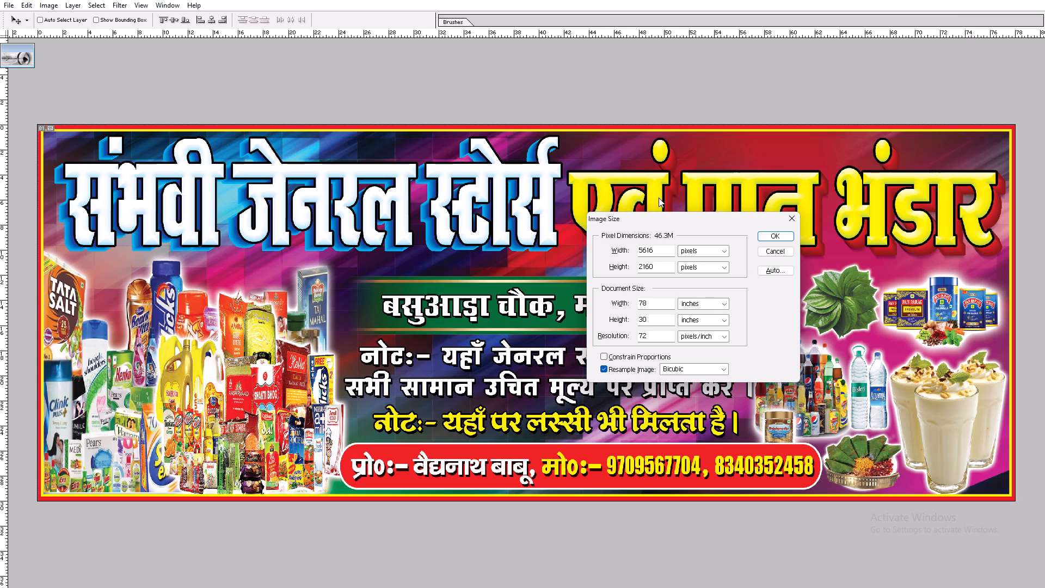
{"action": "left_click_drag", "start_coordinate": [655, 304], "coordinate": [439, 273]}
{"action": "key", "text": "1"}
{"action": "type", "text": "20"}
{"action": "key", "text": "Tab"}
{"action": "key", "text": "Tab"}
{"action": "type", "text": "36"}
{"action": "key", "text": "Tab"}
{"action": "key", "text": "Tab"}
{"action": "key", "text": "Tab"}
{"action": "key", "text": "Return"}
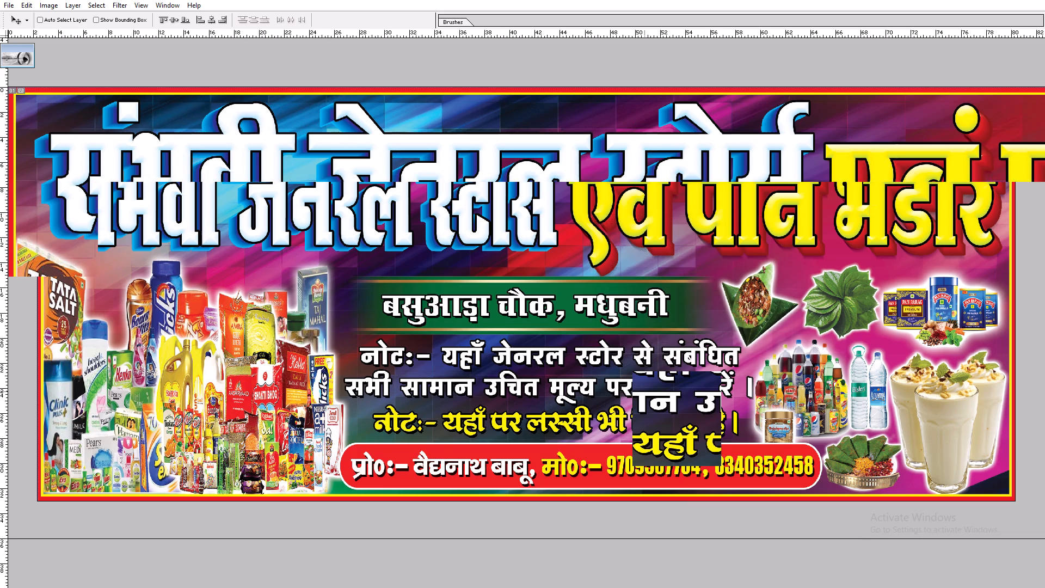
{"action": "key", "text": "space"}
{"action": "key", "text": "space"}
{"action": "right_click", "coordinate": [601, 389]}
{"action": "left_click", "coordinate": [607, 396]}
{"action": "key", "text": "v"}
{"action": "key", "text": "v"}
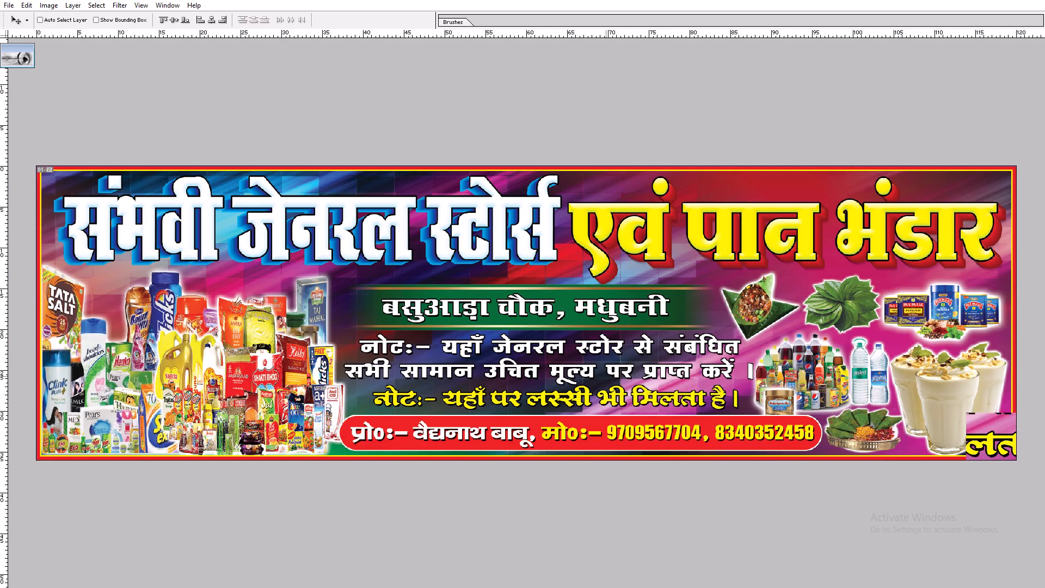
Set the banner image's height to 24 inches and fit it to the screen.
{"action": "key", "text": "alt+i"}
{"action": "key", "text": "alt+i"}
{"action": "key", "text": "Return"}
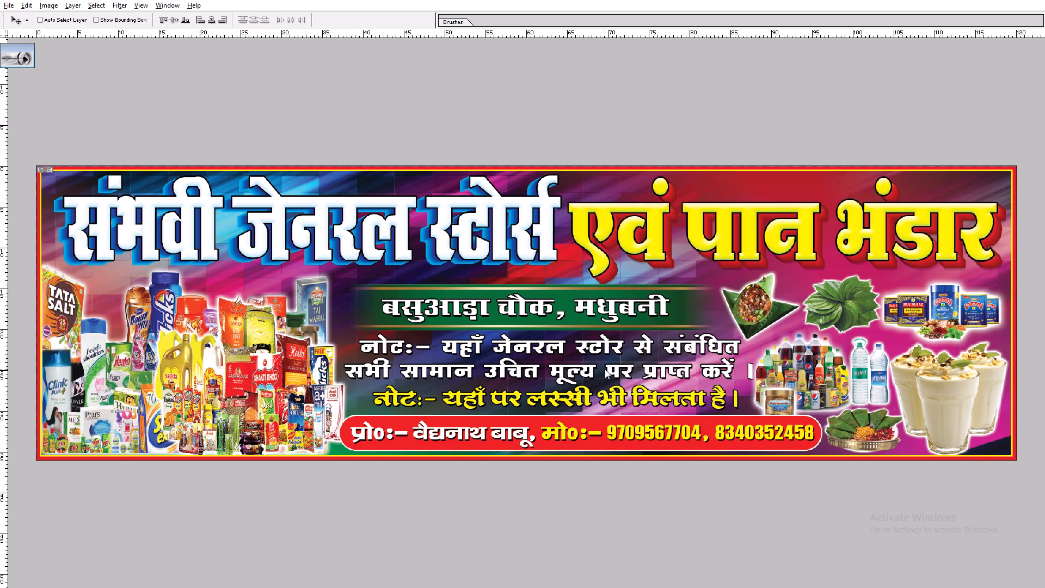
{"action": "key", "text": "alt+i"}
{"action": "key", "text": "alt+i"}
{"action": "key", "text": "Tab"}
{"action": "key", "text": "Tab"}
{"action": "key", "text": "Tab"}
{"action": "key", "text": "Tab"}
{"action": "key", "text": "Tab"}
{"action": "key", "text": "Tab"}
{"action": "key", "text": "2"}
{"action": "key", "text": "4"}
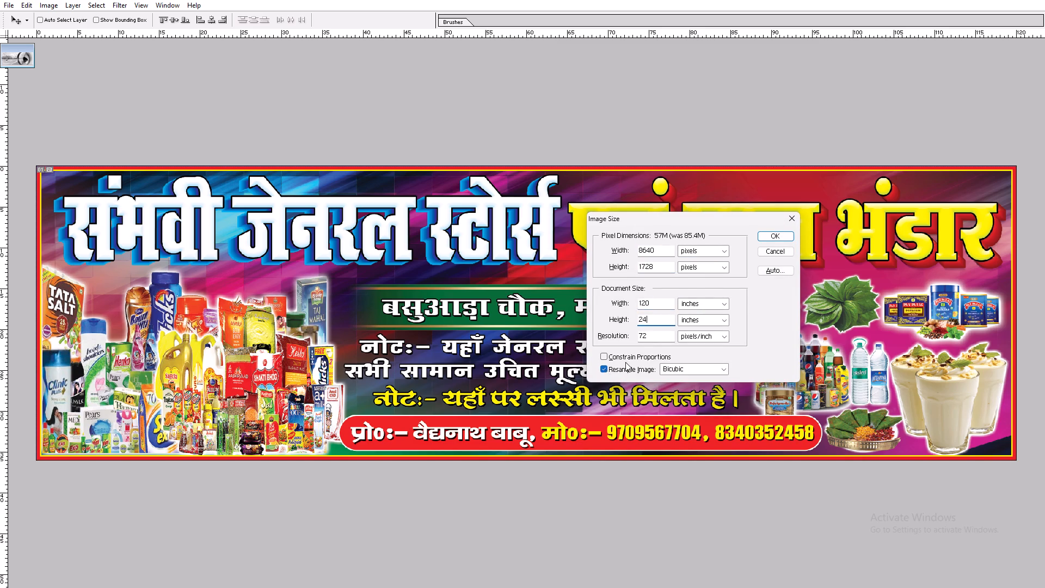
{"action": "key", "text": "Return"}
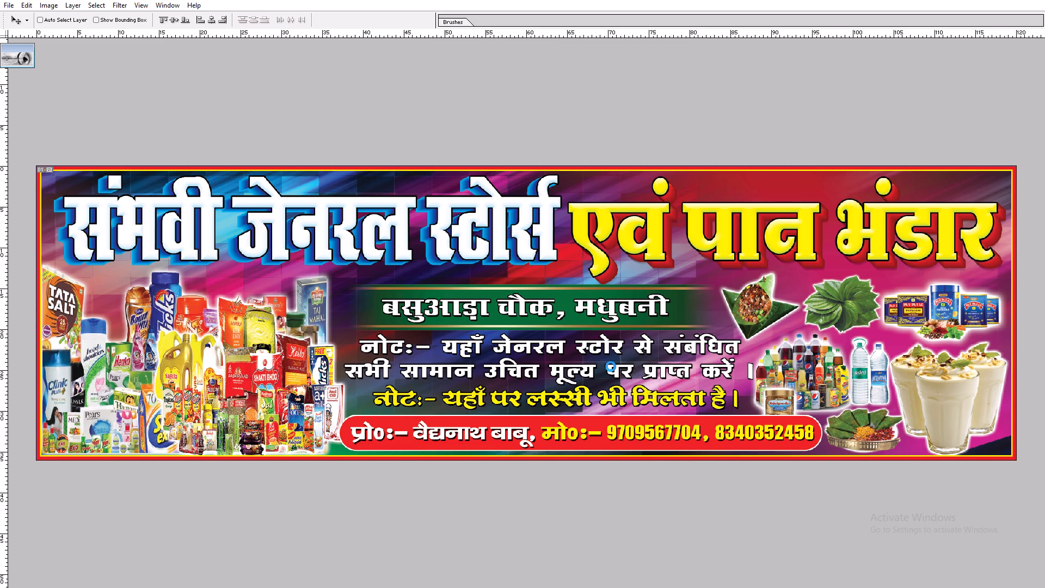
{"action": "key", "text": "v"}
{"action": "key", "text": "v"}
{"action": "key", "text": "ctrl+0"}
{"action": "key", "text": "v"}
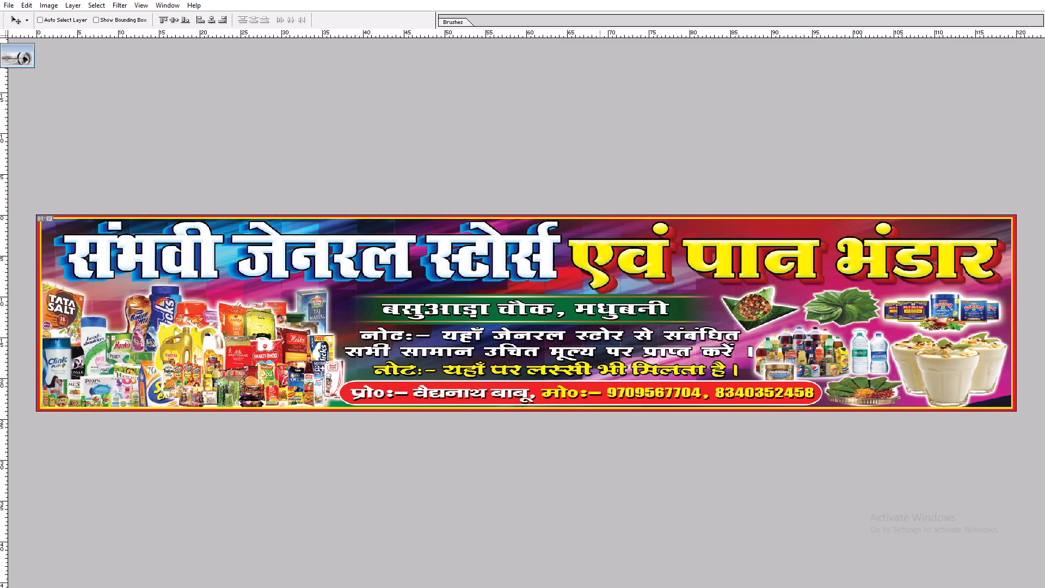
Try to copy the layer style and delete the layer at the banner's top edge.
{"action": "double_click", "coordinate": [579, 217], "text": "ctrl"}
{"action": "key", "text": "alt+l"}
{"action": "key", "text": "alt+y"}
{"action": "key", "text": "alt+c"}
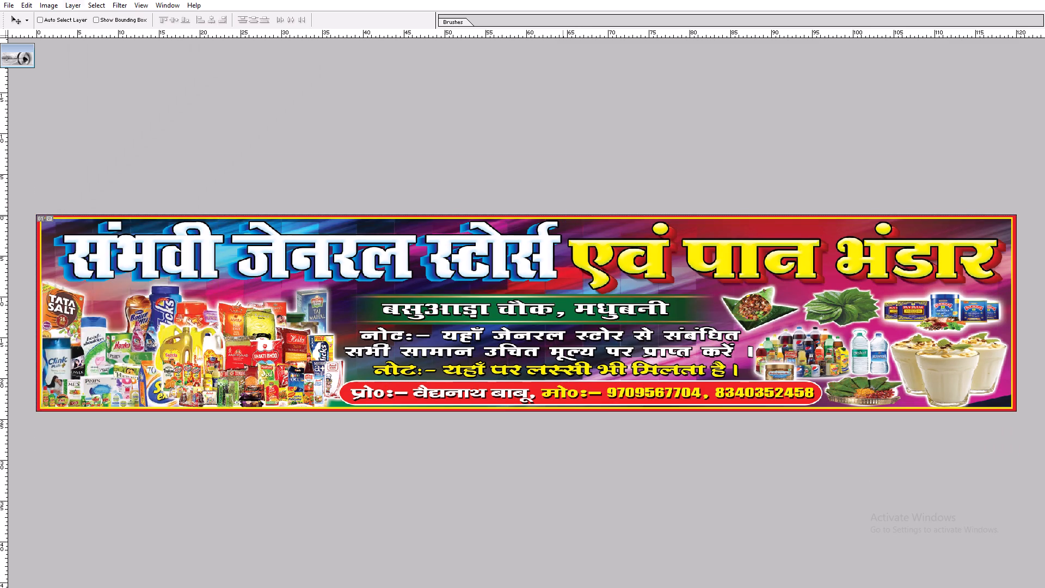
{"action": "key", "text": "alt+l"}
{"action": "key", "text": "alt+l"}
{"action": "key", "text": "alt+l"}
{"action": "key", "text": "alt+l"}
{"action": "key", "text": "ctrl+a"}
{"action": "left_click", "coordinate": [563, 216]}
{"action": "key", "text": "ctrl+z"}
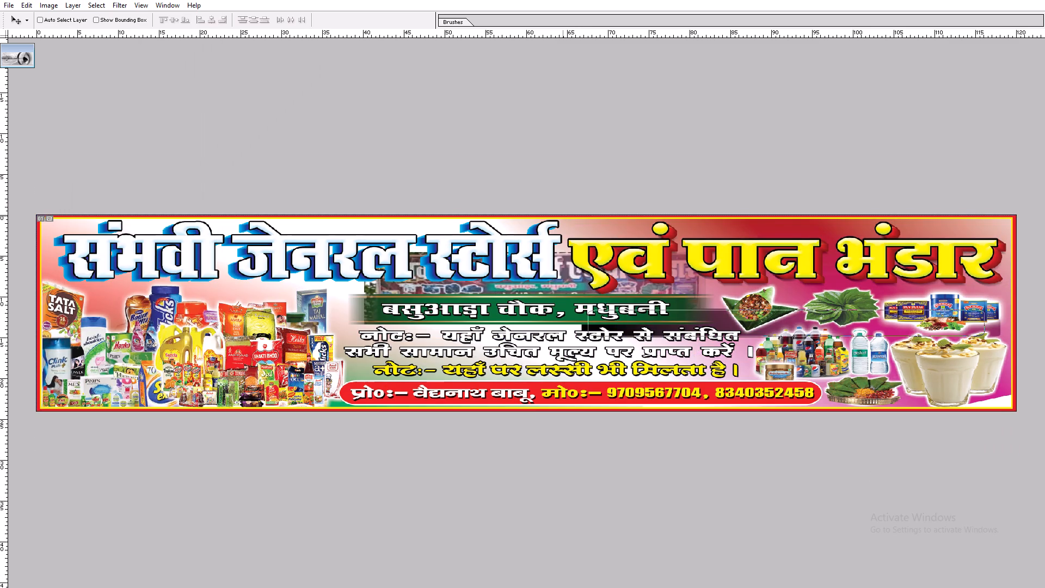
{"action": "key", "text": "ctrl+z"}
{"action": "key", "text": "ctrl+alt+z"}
Select Layer 27, the banner's existing border, copy its layer style and delete the layer.
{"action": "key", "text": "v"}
{"action": "right_click", "coordinate": [561, 216]}
{"action": "left_click", "coordinate": [576, 223]}
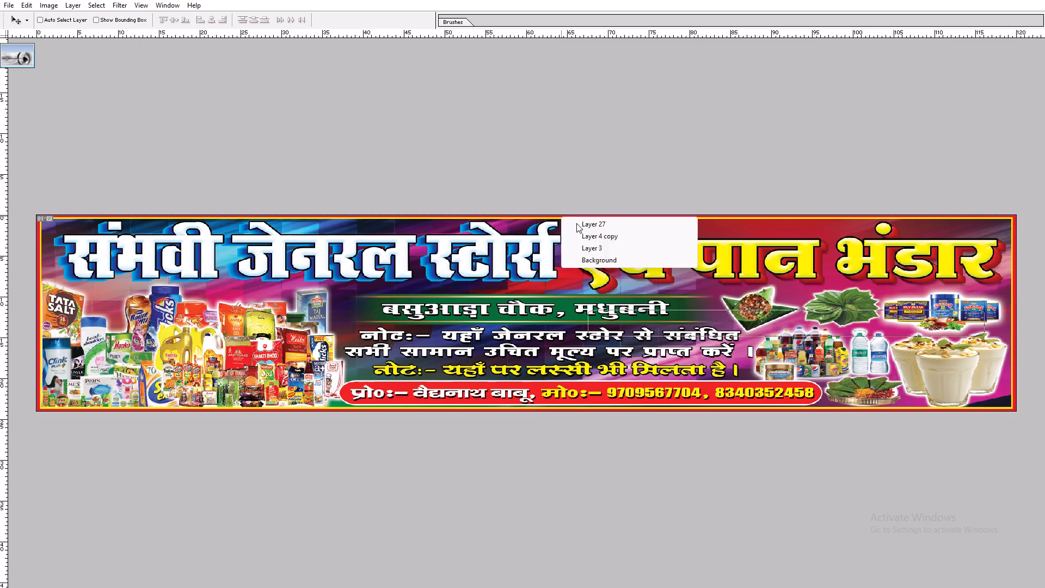
{"action": "key", "text": "alt+l"}
{"action": "key", "text": "alt+u"}
{"action": "key", "text": "alt+c"}
{"action": "key", "text": "alt+l"}
{"action": "key", "text": "alt+l"}
{"action": "key", "text": "alt+l"}
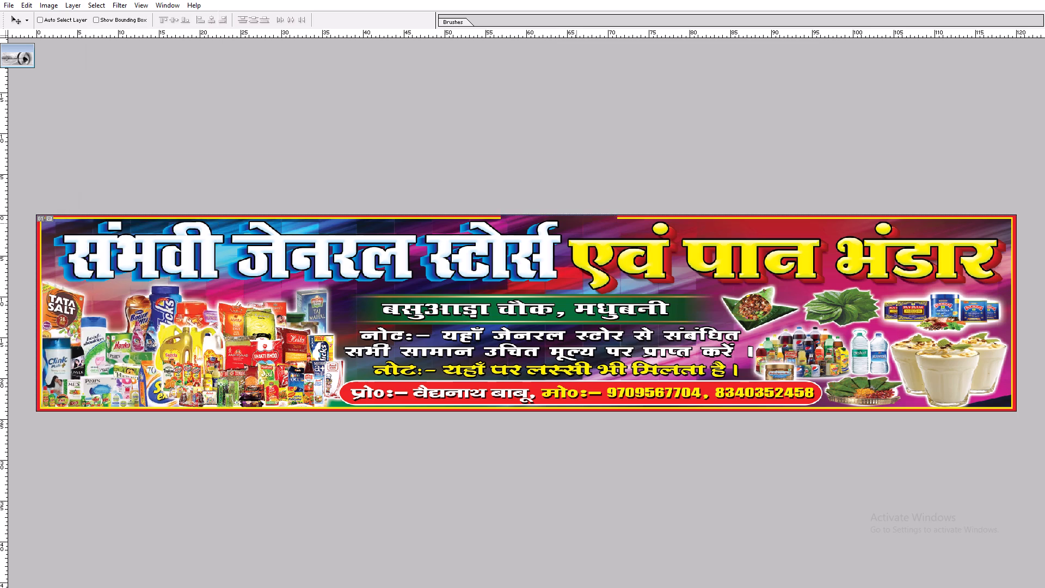
Stroke a black border around the whole canvas on a new layer and deselect.
{"action": "key", "text": "ctrl+a"}
{"action": "key", "text": "alt+l"}
{"action": "key", "text": "alt+w"}
{"action": "key", "text": "alt+l"}
{"action": "key", "text": "alt+e"}
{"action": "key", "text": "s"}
{"action": "key", "text": "Return"}
{"action": "key", "text": "ctrl+d"}
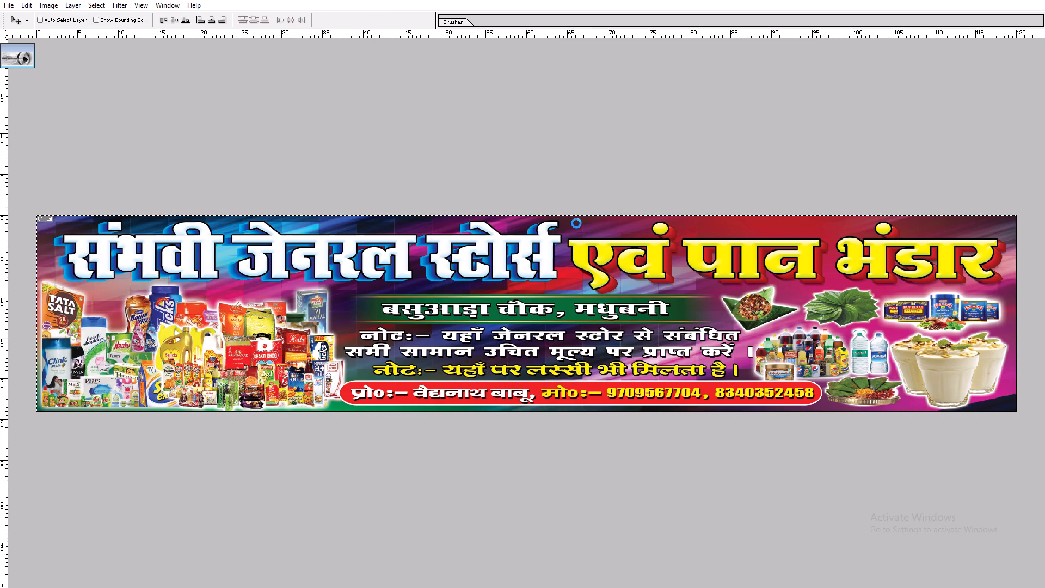
Bring the new border layer to the front and paste the copied layer style onto it.
{"action": "key", "text": "alt+l"}
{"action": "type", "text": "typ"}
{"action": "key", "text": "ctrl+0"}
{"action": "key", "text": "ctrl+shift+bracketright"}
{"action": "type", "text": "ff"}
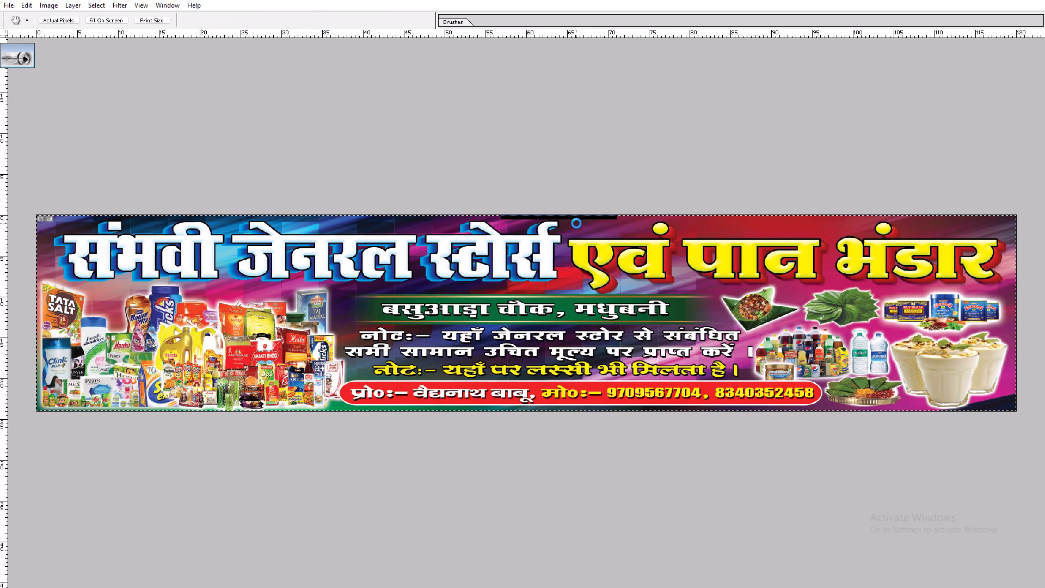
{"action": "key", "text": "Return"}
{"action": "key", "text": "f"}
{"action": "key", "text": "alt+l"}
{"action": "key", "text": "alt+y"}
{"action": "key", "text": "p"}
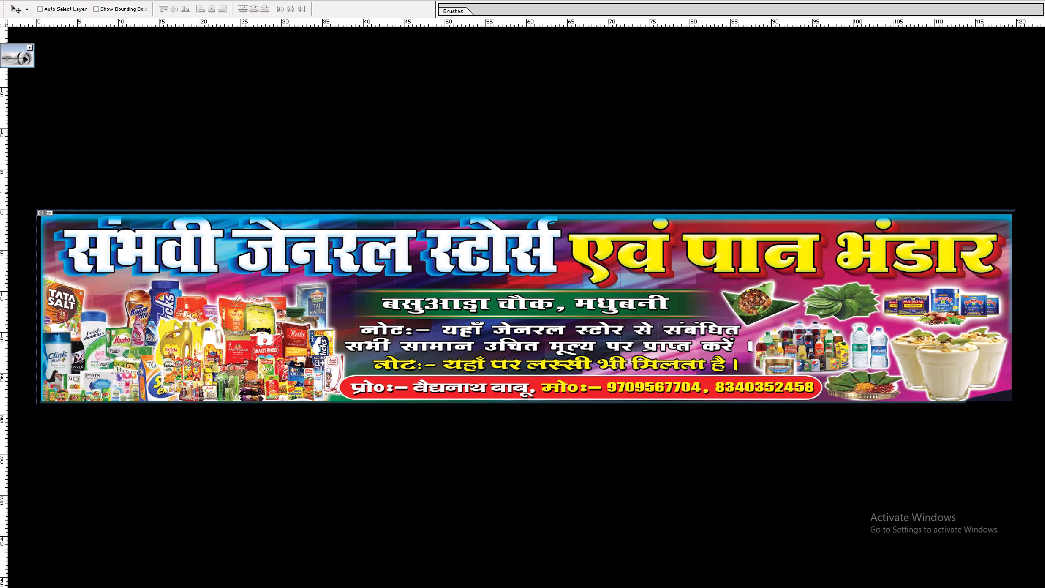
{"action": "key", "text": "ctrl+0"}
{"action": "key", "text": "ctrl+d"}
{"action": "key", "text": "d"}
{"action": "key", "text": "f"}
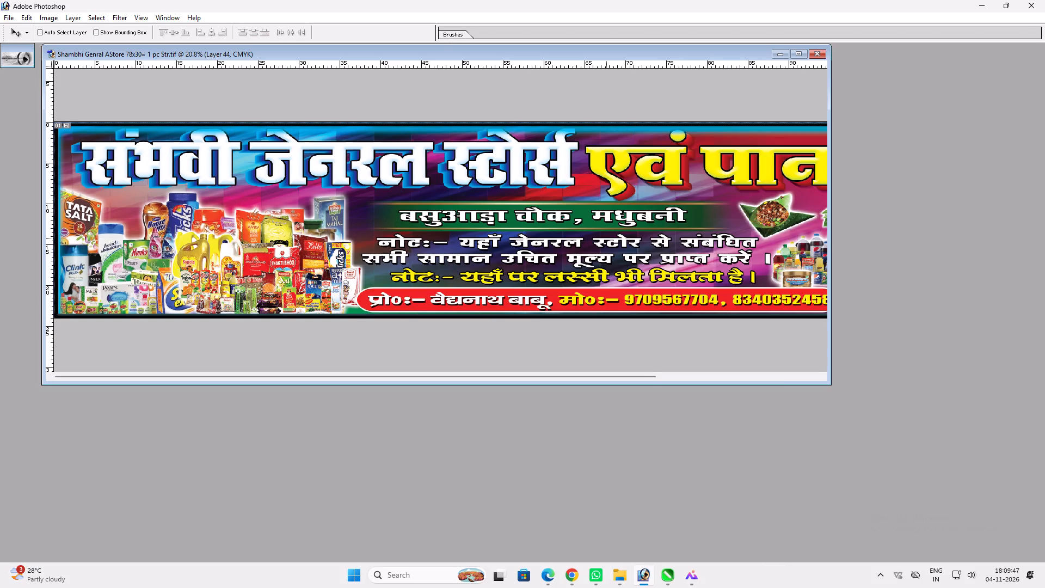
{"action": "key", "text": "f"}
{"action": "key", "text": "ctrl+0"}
Turn off the border layer's drop shadow, outer glow, contour, and bevel and emboss effects.
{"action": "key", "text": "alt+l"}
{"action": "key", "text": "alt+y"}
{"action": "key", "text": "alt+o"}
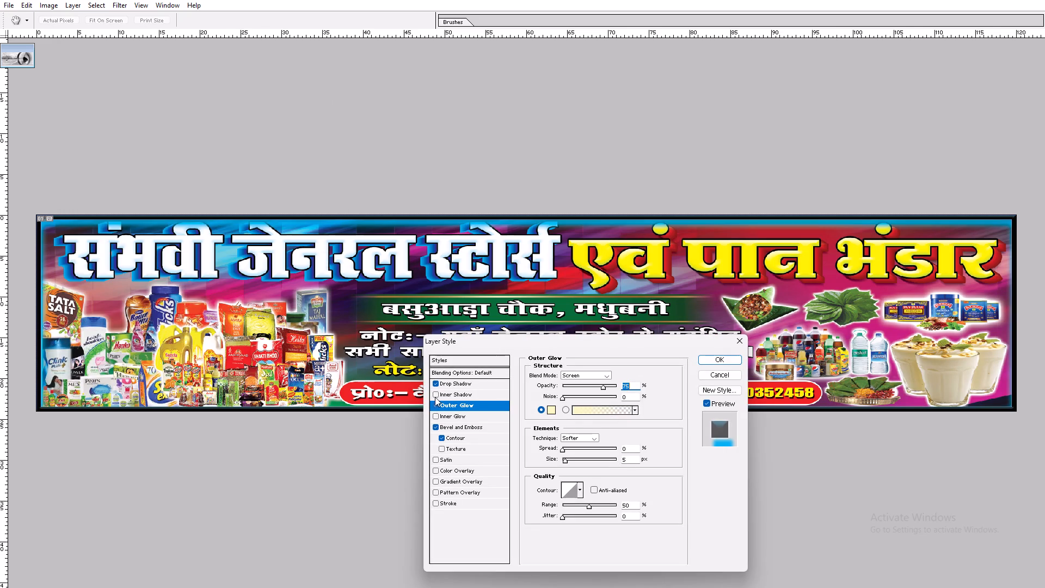
{"action": "left_click", "coordinate": [437, 382]}
{"action": "left_click", "coordinate": [445, 438]}
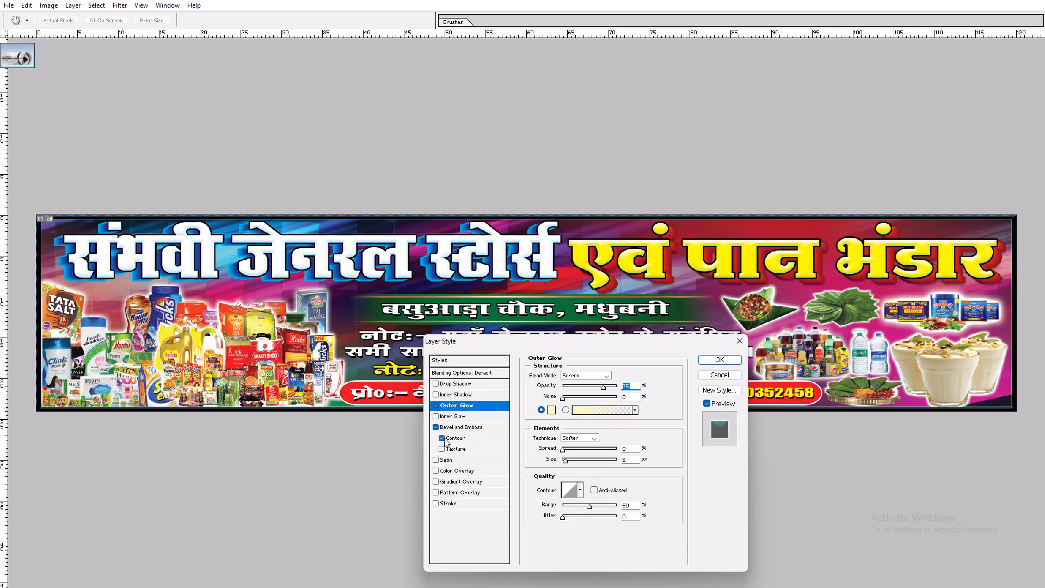
{"action": "left_click", "coordinate": [439, 432]}
{"action": "left_click", "coordinate": [433, 428]}
{"action": "left_click", "coordinate": [436, 406]}
Give the border layer a red colour overlay and a yellow stroke of C 0, M 0, Y 100, K 0.
{"action": "left_click", "coordinate": [456, 469]}
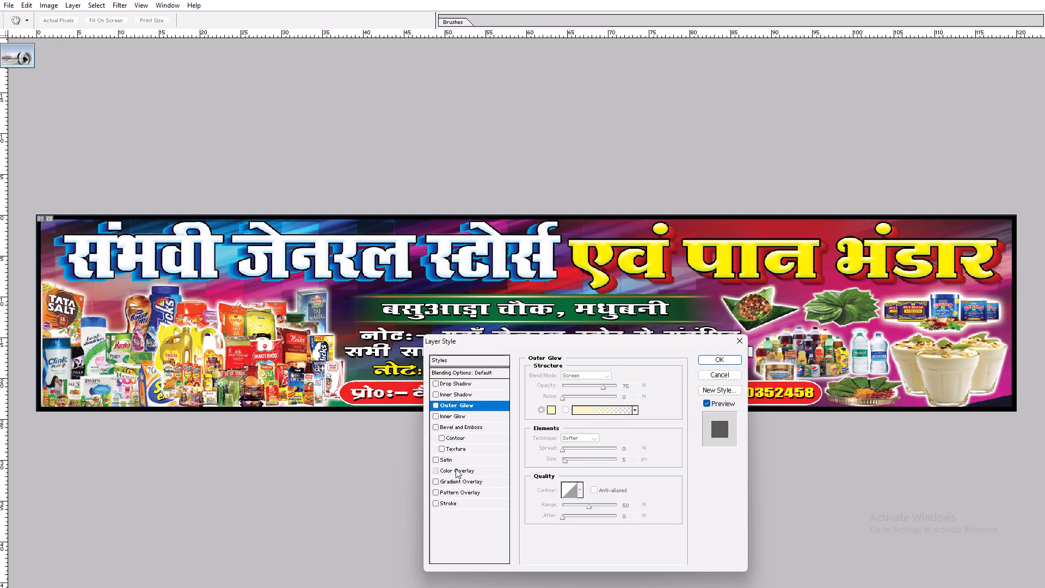
{"action": "left_click", "coordinate": [453, 506]}
{"action": "left_click", "coordinate": [554, 440]}
{"action": "key", "text": "Tab"}
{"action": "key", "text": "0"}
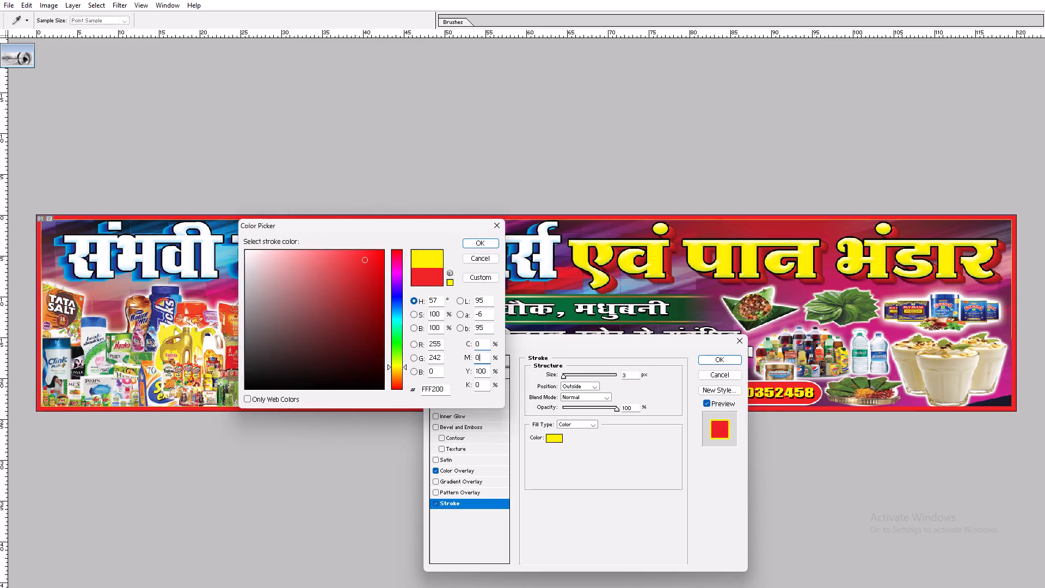
{"action": "key", "text": "Return"}
{"action": "scroll", "coordinate": [545, 449], "scroll_direction": "up", "scroll_amount": 10}
{"action": "key", "text": "Return"}
Paste the handwritten note photo into the banner, bring it to the front and rotate it 90° counterclockwise.
{"action": "key", "text": "ctrl+0"}
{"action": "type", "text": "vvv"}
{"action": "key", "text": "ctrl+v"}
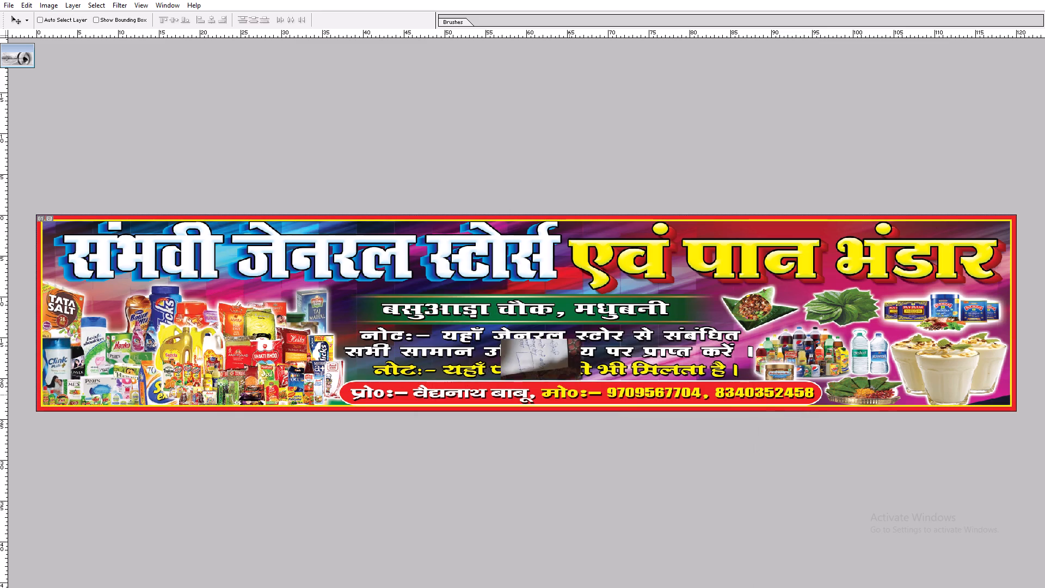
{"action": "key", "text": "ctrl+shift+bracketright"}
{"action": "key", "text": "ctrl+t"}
{"action": "right_click", "coordinate": [571, 403]}
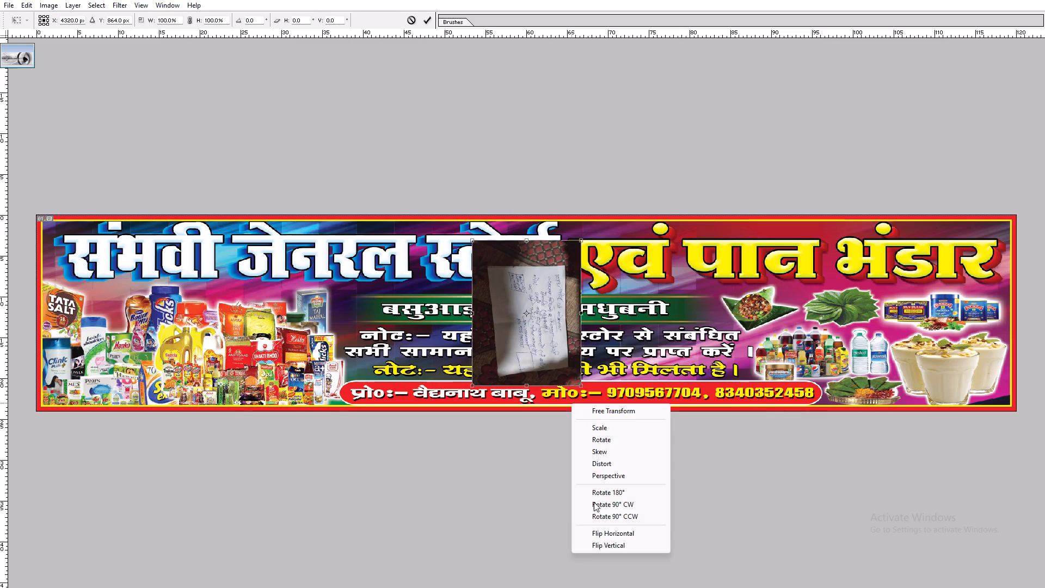
{"action": "left_click", "coordinate": [597, 517]}
{"action": "key", "text": "Return"}
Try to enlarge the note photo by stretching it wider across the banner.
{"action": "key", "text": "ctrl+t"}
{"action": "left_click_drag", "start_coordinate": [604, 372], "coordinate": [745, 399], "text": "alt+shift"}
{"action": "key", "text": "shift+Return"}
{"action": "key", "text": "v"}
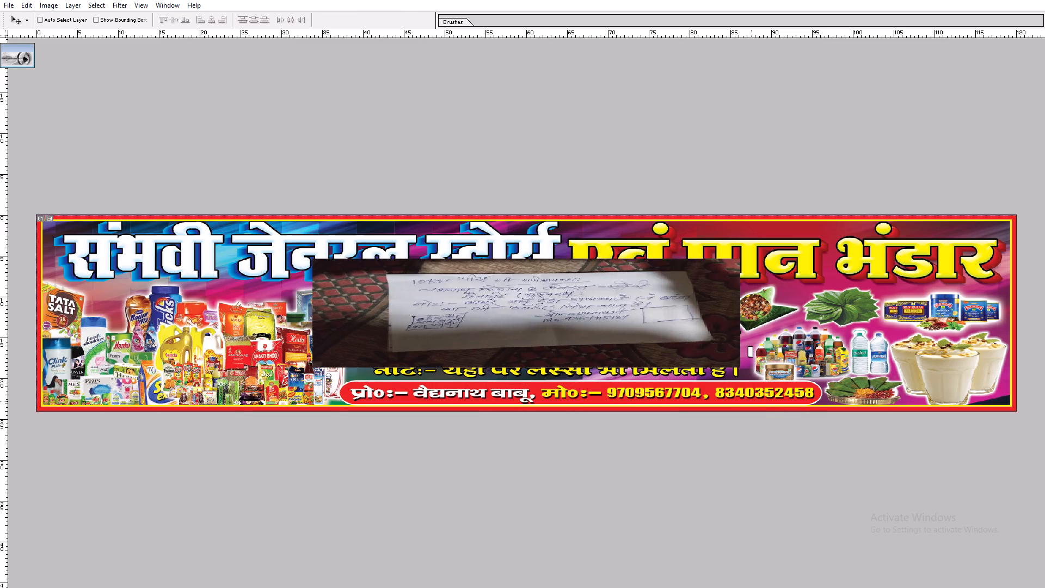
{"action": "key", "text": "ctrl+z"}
Scale the note photo proportionally to about 162% around its centre and zoom in on it.
{"action": "key", "text": "ctrl+t"}
{"action": "left_click_drag", "start_coordinate": [601, 367], "coordinate": [672, 366], "text": "alt+shift"}
{"action": "key", "text": "alt+shift+Return"}
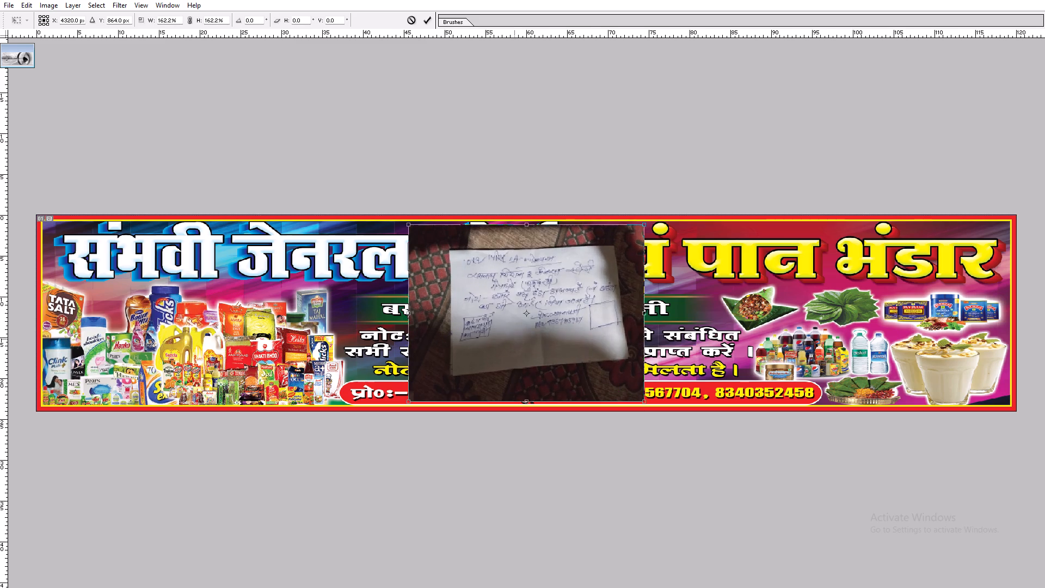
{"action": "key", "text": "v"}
{"action": "key", "text": "ctrl+plus"}
{"action": "key", "text": "ctrl+Return"}
Select the "laHkoh tsujy LVksIZ copy" layer behind the white heading, copy its layer style and delete the layer.
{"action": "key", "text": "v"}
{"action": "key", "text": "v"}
{"action": "right_click", "coordinate": [336, 264]}
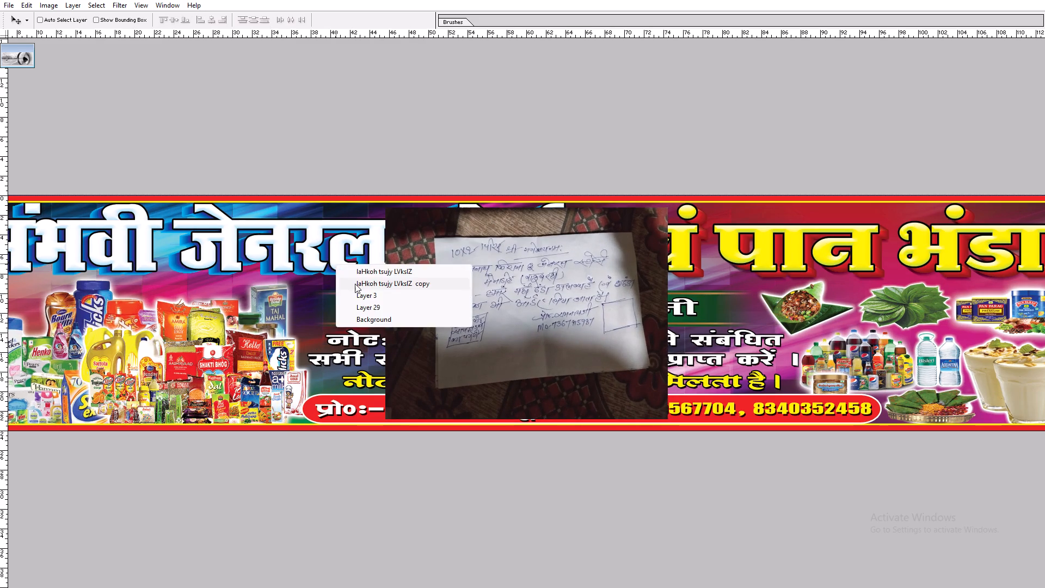
{"action": "left_click", "coordinate": [355, 284]}
{"action": "key", "text": "alt+l"}
{"action": "key", "text": "alt+y"}
{"action": "key", "text": "alt+c"}
{"action": "key", "text": "alt+l"}
{"action": "key", "text": "alt+l"}
{"action": "key", "text": "alt+l"}
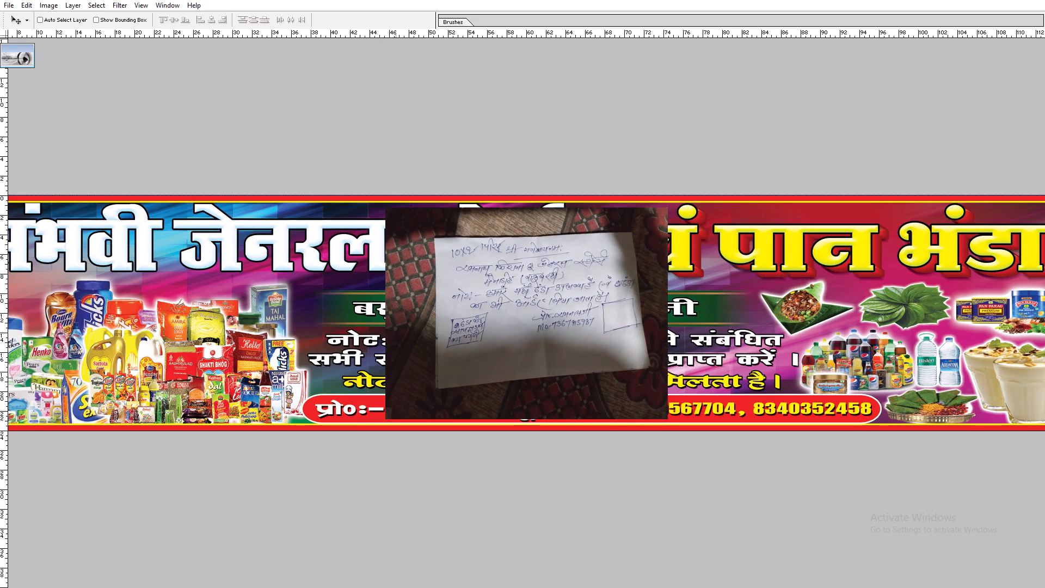
Bring the white heading text "संभवी जेनरल स्टोर्स" to the front, above the note photo.
{"action": "key", "text": "ctrl+shift+bracketright"}
{"action": "key", "text": "ctrl+z"}
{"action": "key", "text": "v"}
{"action": "left_click", "coordinate": [377, 234], "text": "ctrl"}
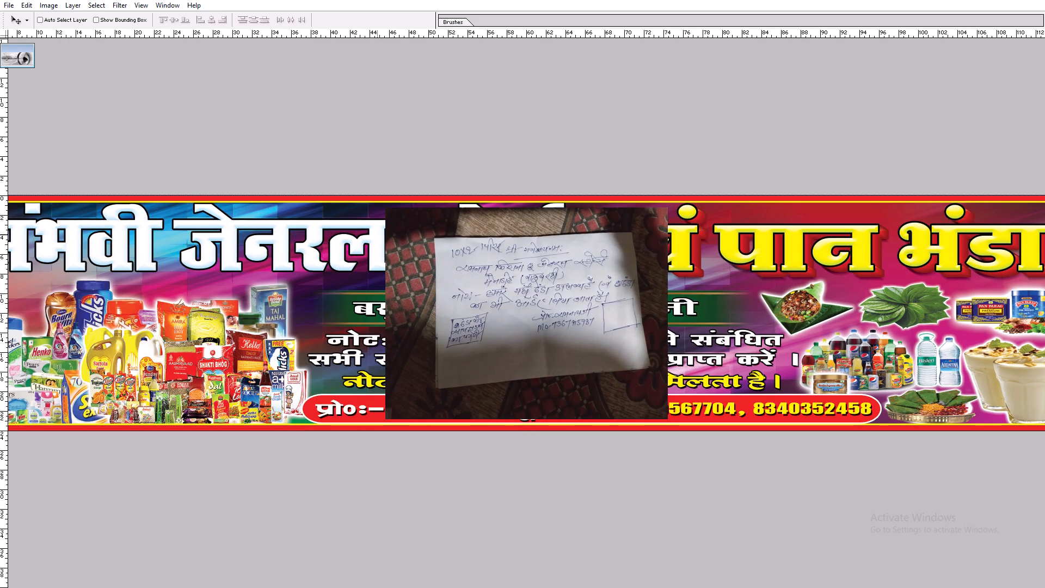
{"action": "key", "text": "ctrl+shift+bracketright"}
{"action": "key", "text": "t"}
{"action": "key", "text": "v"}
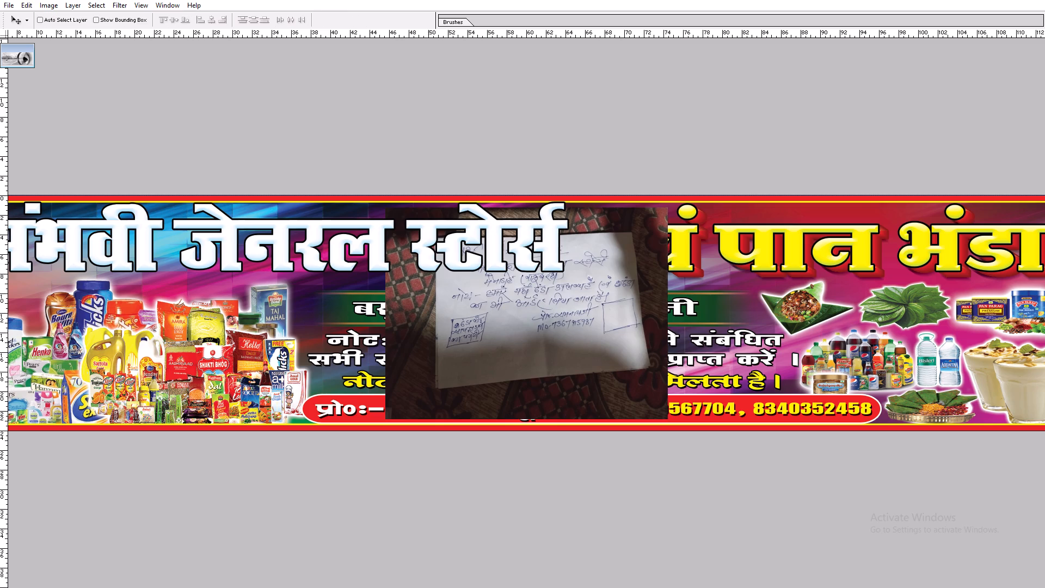
Move the white heading "संभवी जेनरल स्टोर्स" down the banner, off the top lines of the handwritten note.
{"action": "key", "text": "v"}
{"action": "left_click", "coordinate": [552, 241], "text": "ctrl"}
{"action": "left_click_drag", "start_coordinate": [552, 241], "coordinate": [555, 320]}
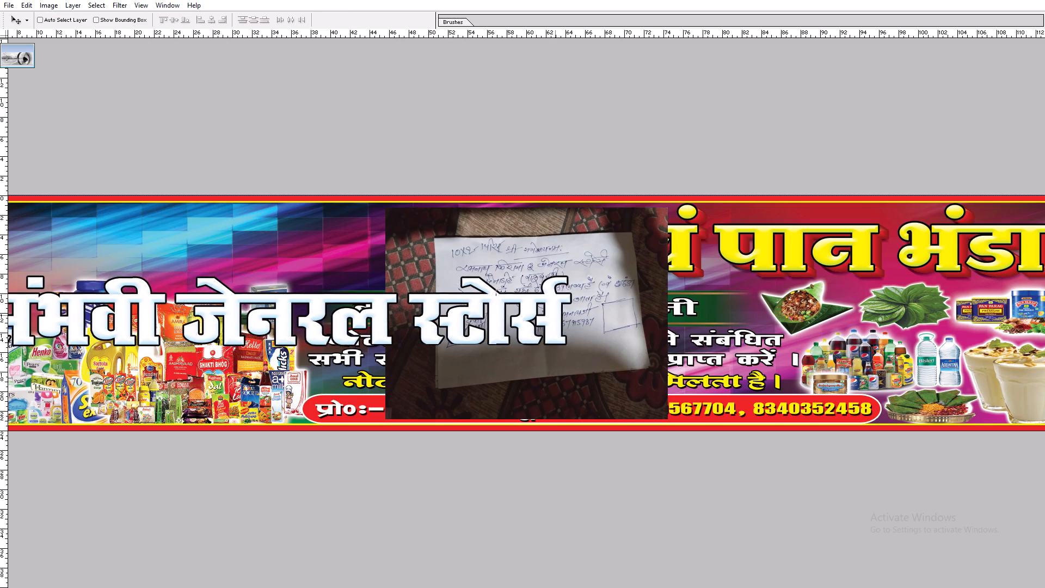
{"action": "left_click_drag", "start_coordinate": [555, 320], "coordinate": [555, 332]}
Replace the white heading's text with "रामनाथ किराना".
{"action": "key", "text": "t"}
{"action": "left_click", "coordinate": [546, 339]}
{"action": "key", "text": "ctrl+a"}
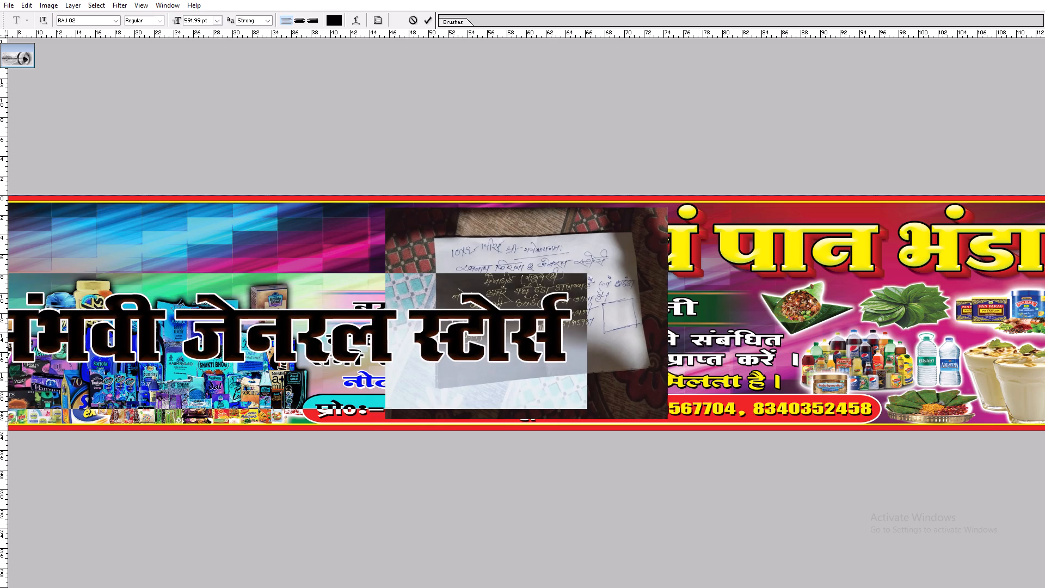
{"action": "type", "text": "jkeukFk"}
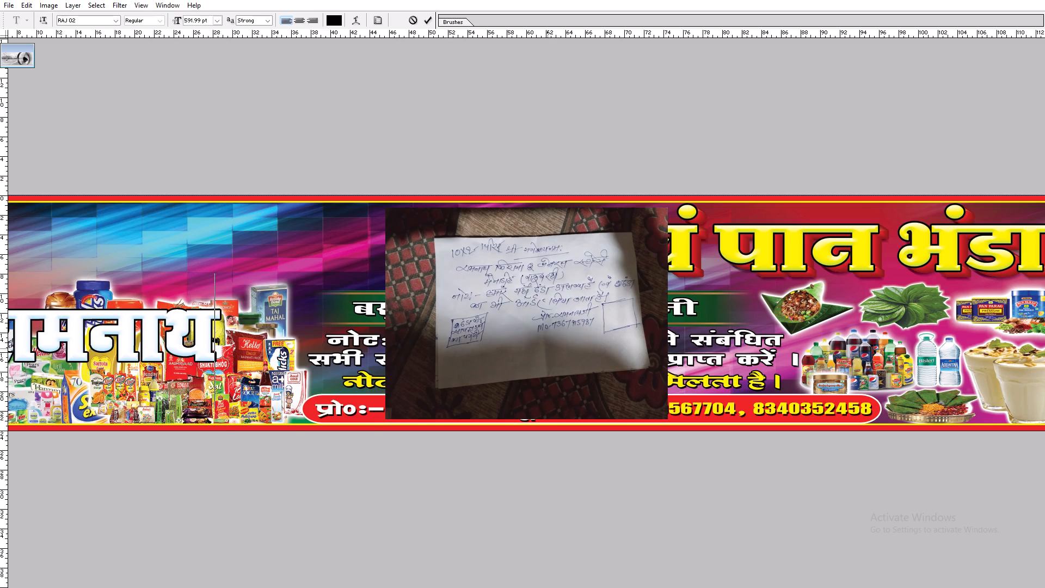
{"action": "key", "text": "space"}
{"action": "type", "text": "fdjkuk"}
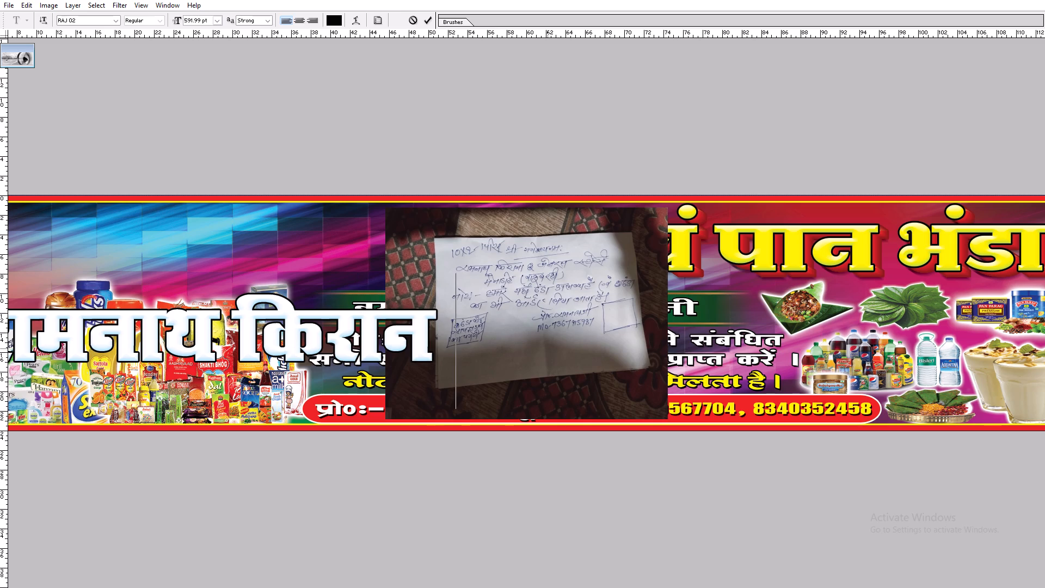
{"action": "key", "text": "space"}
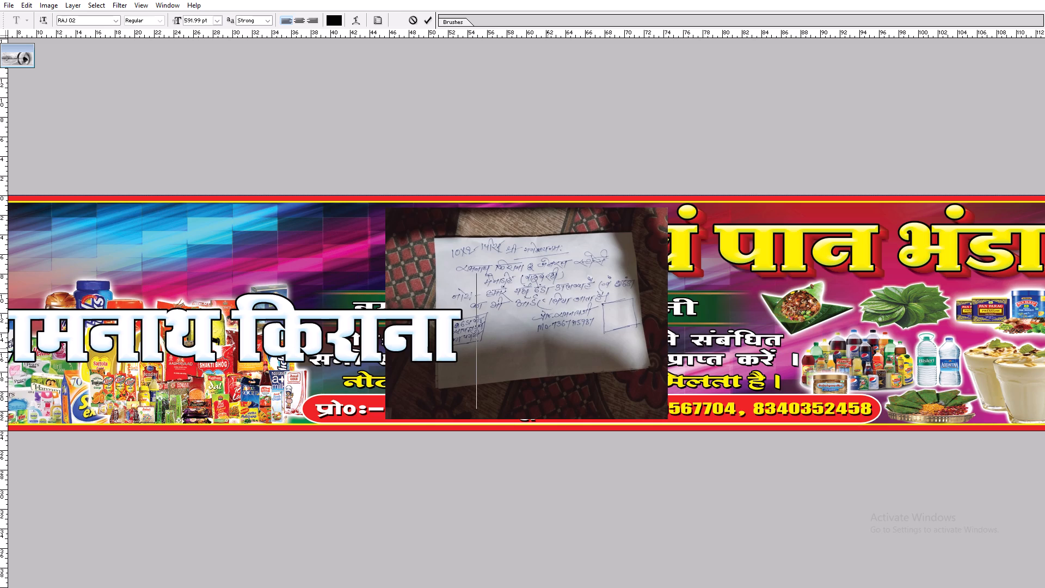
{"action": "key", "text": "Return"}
Move the white heading "रामनाथ किराना" back up into the banner's top strip, above the grocery pictures.
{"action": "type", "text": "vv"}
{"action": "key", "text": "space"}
{"action": "right_click", "coordinate": [518, 351]}
{"action": "left_click_drag", "start_coordinate": [526, 357], "coordinate": [536, 361]}
{"action": "right_click", "coordinate": [528, 337]}
{"action": "left_click_drag", "start_coordinate": [546, 346], "coordinate": [552, 346]}
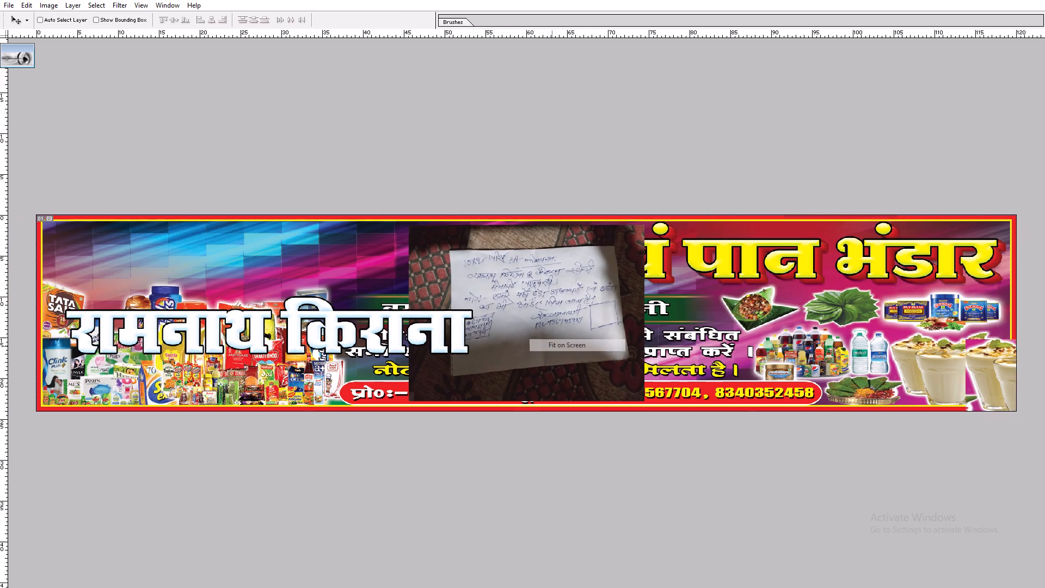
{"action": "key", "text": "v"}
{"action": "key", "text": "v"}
{"action": "left_click_drag", "start_coordinate": [428, 314], "coordinate": [418, 243]}
Move the note photo left to uncover the start of the yellow heading, and bring it to the front.
{"action": "left_click", "coordinate": [552, 292], "text": "ctrl"}
{"action": "left_click_drag", "start_coordinate": [563, 283], "coordinate": [564, 284]}
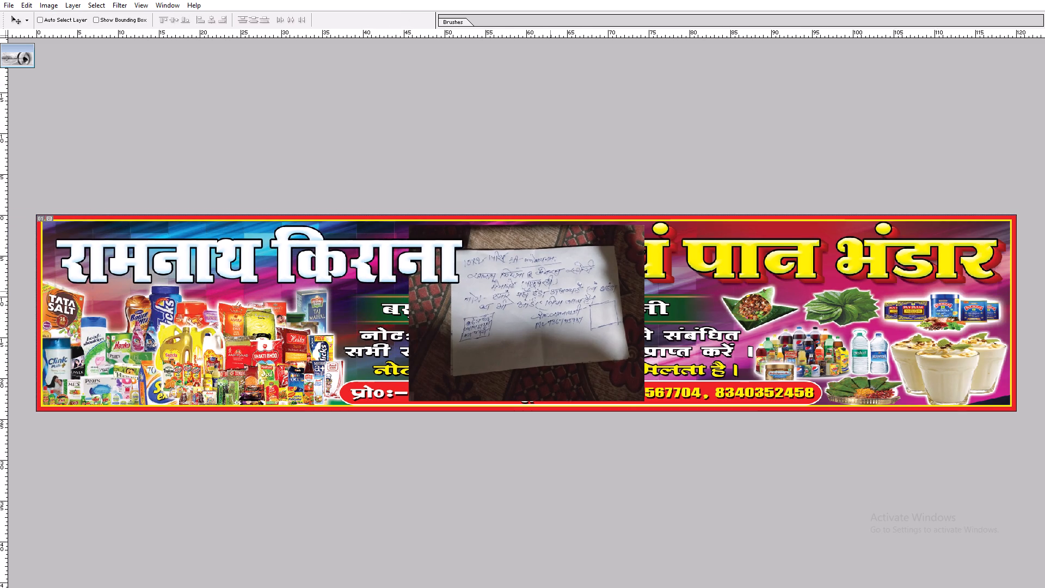
{"action": "left_click_drag", "start_coordinate": [564, 284], "coordinate": [405, 271]}
{"action": "key", "text": "ctrl+shift+bracketright"}
Select the shadow layer behind the yellow heading "एवं पान भंडार", copy its layer style and delete the layer.
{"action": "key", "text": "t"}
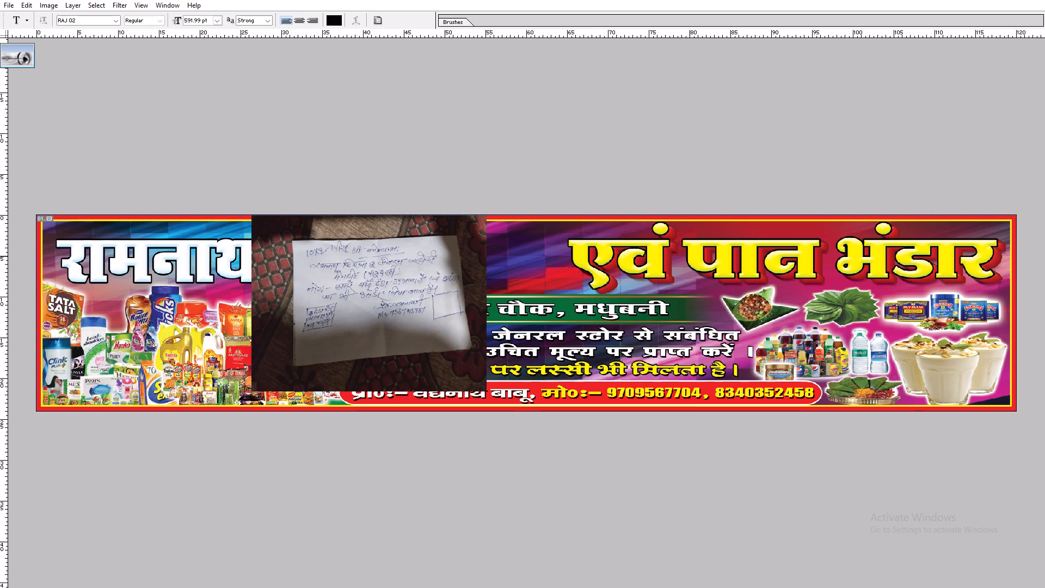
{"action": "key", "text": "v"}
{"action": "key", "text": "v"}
{"action": "right_click", "coordinate": [586, 245]}
{"action": "left_click", "coordinate": [607, 264]}
{"action": "key", "text": "alt+l"}
{"action": "key", "text": "alt+y"}
{"action": "key", "text": "alt+c"}
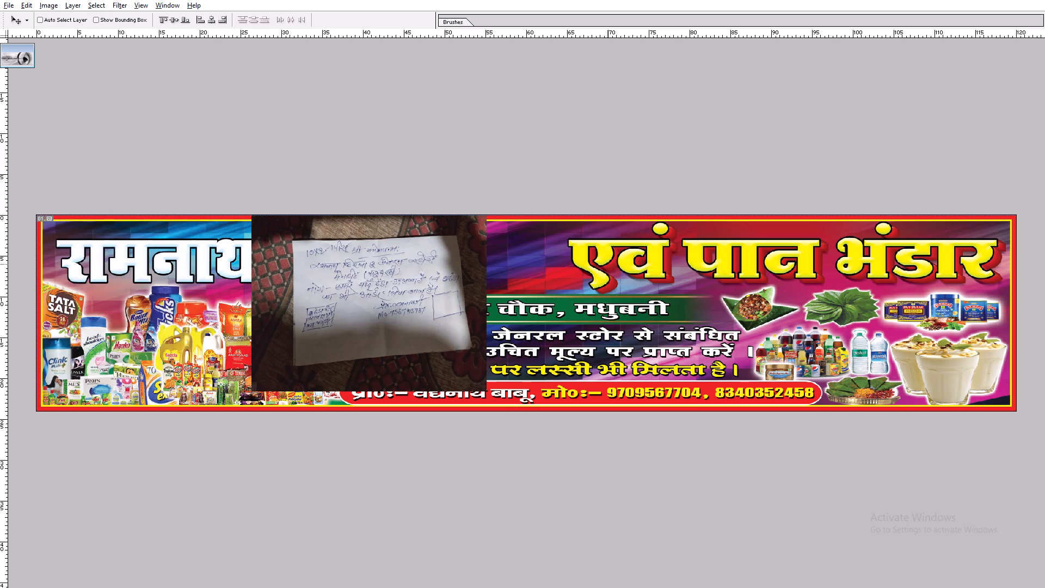
{"action": "key", "text": "alt+l"}
{"action": "key", "text": "alt+l"}
{"action": "key", "text": "alt+l"}
Replace the yellow heading "एवं पान भंडार" with the text "एण्ड किराना स्ओ".
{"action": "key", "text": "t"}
{"action": "left_click", "coordinate": [607, 264]}
{"action": "key", "text": "ctrl+a"}
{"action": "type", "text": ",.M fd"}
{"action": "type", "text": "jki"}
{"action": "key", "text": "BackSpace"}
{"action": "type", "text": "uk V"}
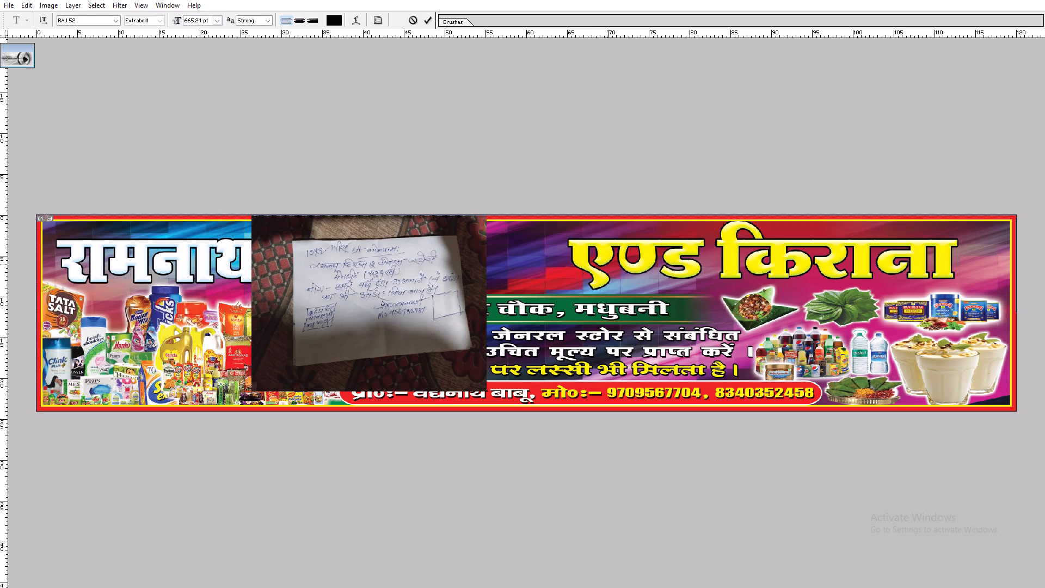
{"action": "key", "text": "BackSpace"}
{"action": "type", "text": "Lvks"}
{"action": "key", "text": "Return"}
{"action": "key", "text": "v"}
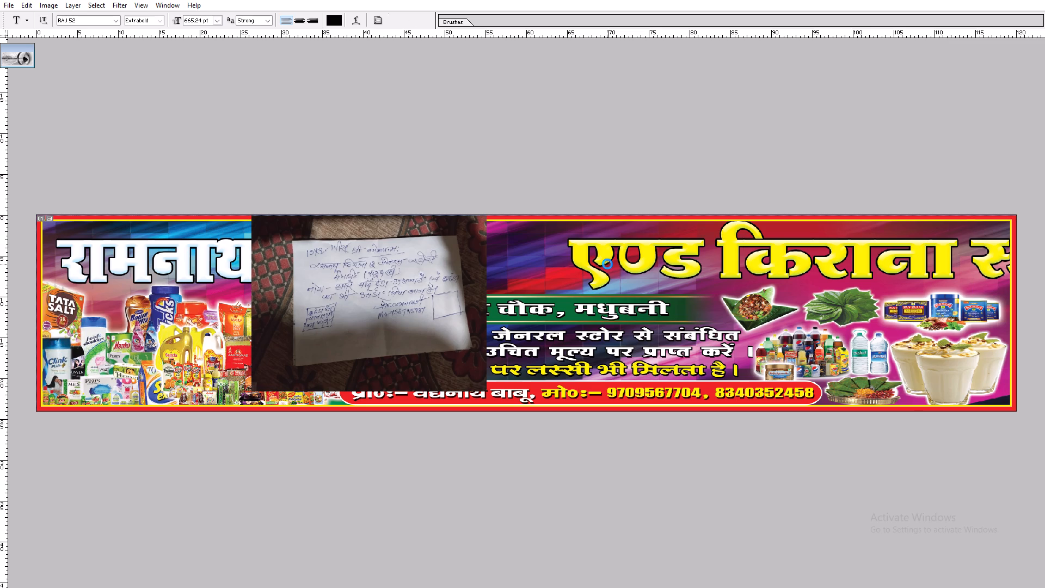
Shift the yellow heading left towards the white heading, up to the note photo's edge.
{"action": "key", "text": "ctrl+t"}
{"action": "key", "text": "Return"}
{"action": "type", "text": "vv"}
{"action": "left_click_drag", "start_coordinate": [573, 260], "coordinate": [485, 258], "text": "shift"}
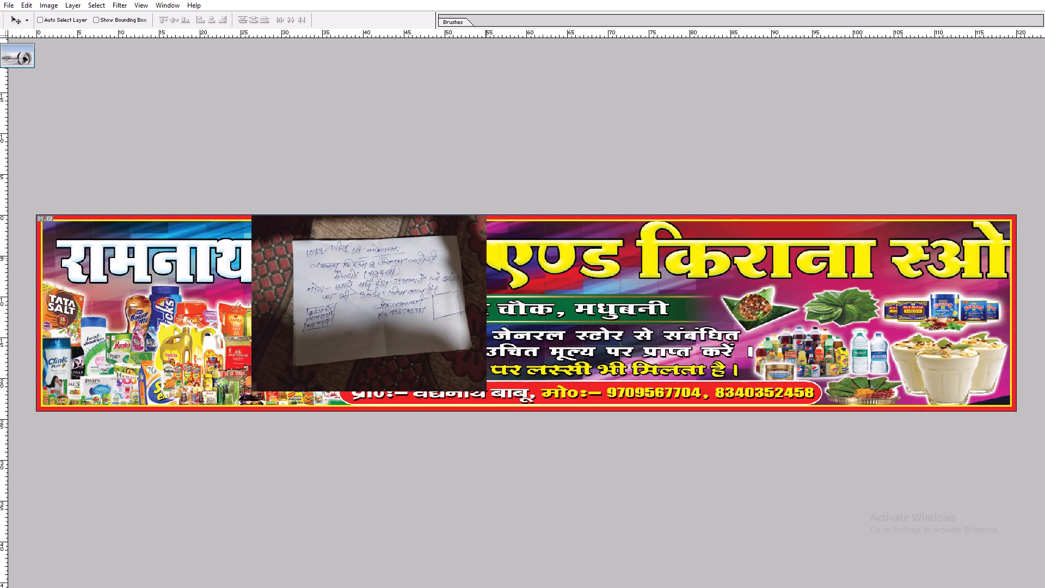
{"action": "left_click_drag", "start_coordinate": [485, 258], "coordinate": [481, 259], "text": "shift"}
Correct the last word of the yellow heading to "स्टोर".
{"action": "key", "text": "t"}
{"action": "left_click_drag", "start_coordinate": [961, 263], "coordinate": [934, 269]}
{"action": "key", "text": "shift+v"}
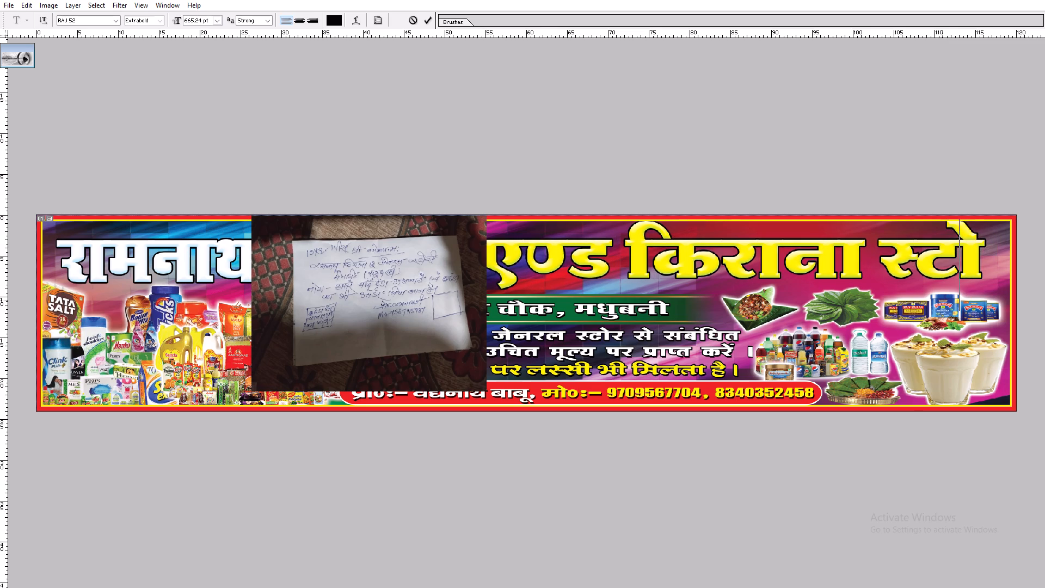
{"action": "key", "text": "End"}
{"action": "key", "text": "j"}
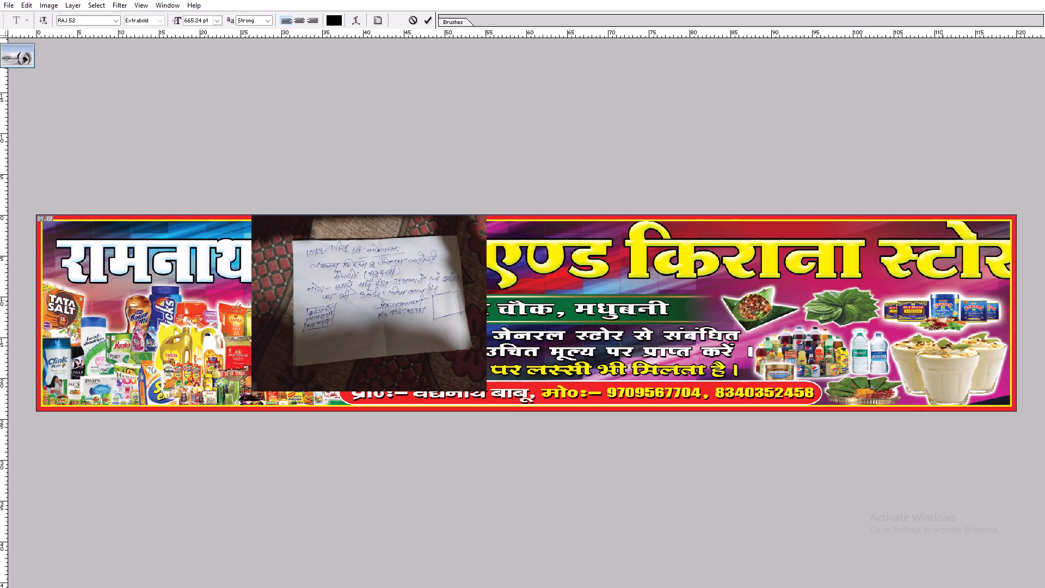
{"action": "key", "text": "Return"}
Scale the yellow heading "एण्ड किराना स्टोर" to fit inside the banner's right border.
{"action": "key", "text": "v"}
{"action": "key", "text": "ctrl+t"}
{"action": "left_click_drag", "start_coordinate": [1024, 218], "coordinate": [992, 228], "text": "shift"}
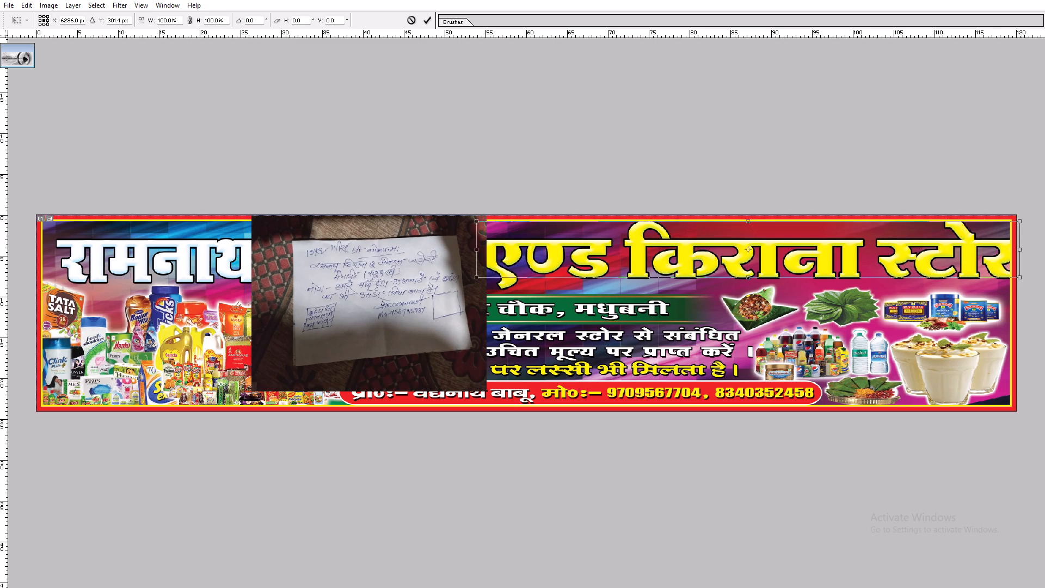
{"action": "left_click_drag", "start_coordinate": [992, 228], "coordinate": [988, 229], "text": "shift"}
{"action": "key", "text": "shift+Return"}
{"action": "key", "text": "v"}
{"action": "key", "text": "ctrl+t"}
{"action": "left_click_drag", "start_coordinate": [987, 253], "coordinate": [1010, 248], "text": "shift"}
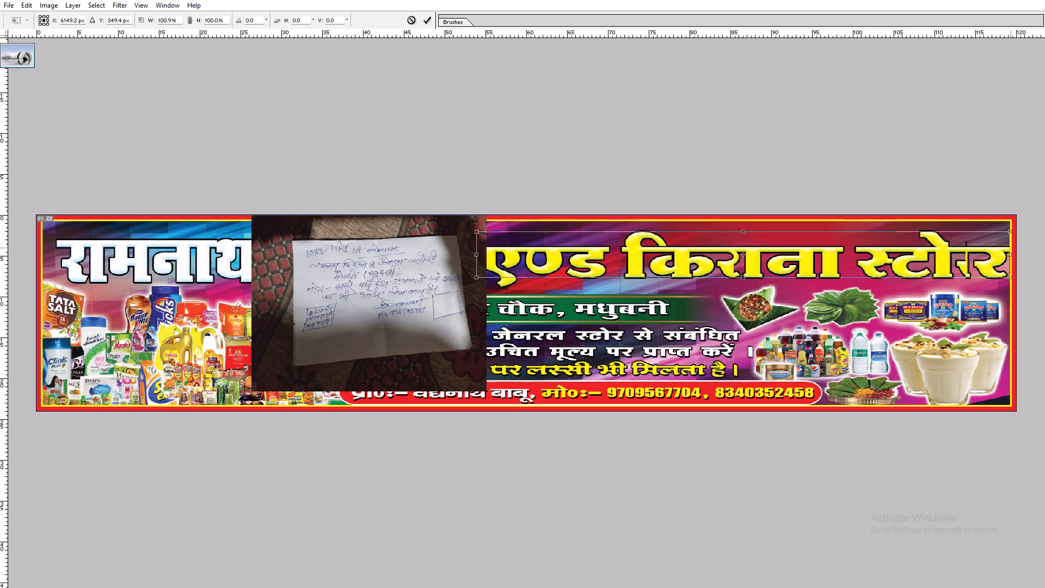
{"action": "left_click_drag", "start_coordinate": [1010, 248], "coordinate": [1002, 248], "text": "shift"}
{"action": "left_click", "coordinate": [937, 277], "text": "shift"}
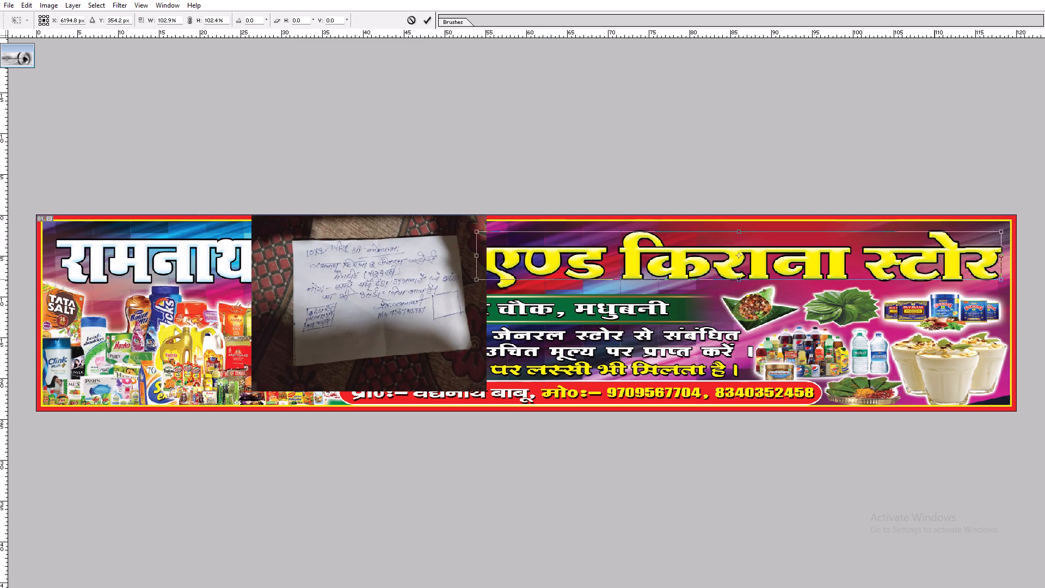
{"action": "left_click", "coordinate": [916, 235], "text": "shift"}
{"action": "key", "text": "Return"}
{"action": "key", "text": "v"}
Move the note photo right, off the white heading and onto the middle of the yellow heading.
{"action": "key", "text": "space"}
{"action": "right_click", "coordinate": [743, 308]}
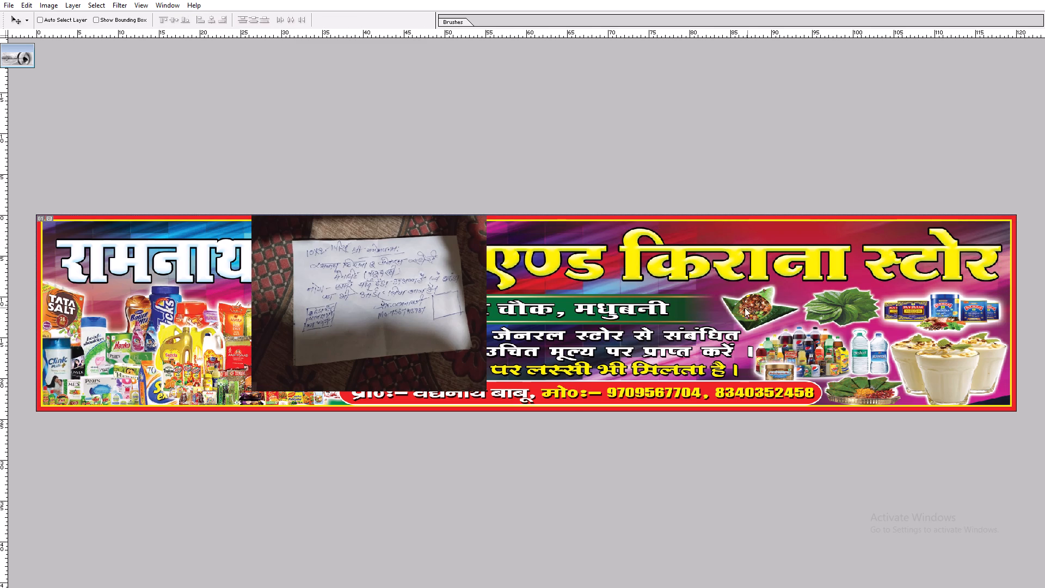
{"action": "left_click_drag", "start_coordinate": [747, 309], "coordinate": [760, 314]}
{"action": "key", "text": "ctrl+plus"}
{"action": "key", "text": "ctrl+plus"}
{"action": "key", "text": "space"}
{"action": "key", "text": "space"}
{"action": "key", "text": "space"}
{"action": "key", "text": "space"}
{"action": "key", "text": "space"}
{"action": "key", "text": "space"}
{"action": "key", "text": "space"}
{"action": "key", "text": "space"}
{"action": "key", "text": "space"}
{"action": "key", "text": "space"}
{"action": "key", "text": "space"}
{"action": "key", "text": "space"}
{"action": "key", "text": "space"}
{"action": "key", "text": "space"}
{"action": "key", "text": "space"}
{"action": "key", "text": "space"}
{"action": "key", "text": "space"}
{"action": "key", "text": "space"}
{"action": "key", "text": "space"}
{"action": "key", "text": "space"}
{"action": "left_click_drag", "start_coordinate": [662, 314], "coordinate": [1044, 224]}
{"action": "right_click", "coordinate": [589, 275]}
{"action": "left_click_drag", "start_coordinate": [607, 277], "coordinate": [612, 277]}
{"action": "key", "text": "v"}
{"action": "left_click", "coordinate": [449, 266], "text": "ctrl"}
{"action": "left_click_drag", "start_coordinate": [448, 264], "coordinate": [699, 274]}
Bring the note photo to the front and move it further right, clear of most of the green address strip.
{"action": "key", "text": "ctrl+plus"}
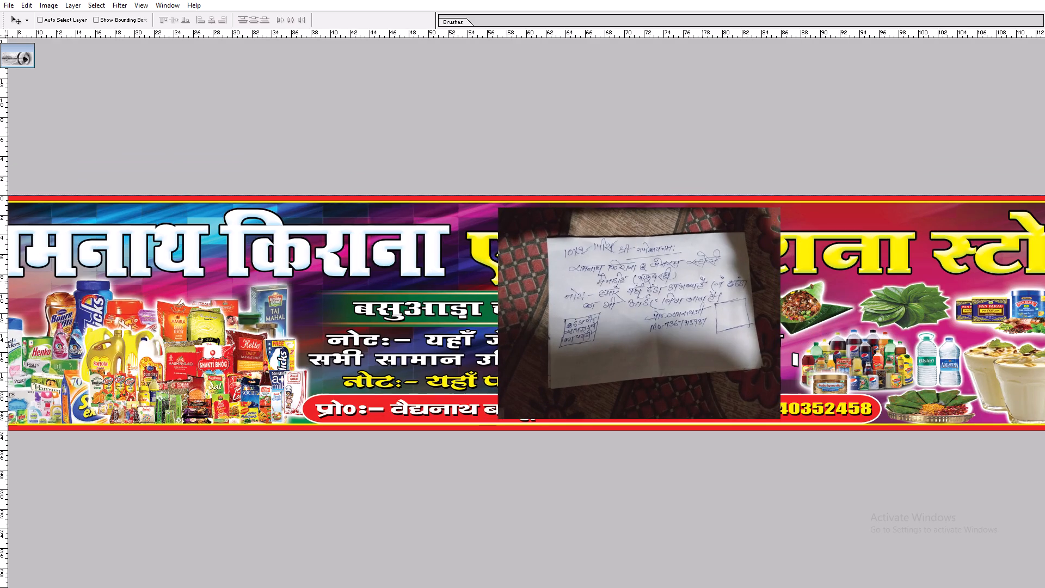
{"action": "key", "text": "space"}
{"action": "key", "text": "ctrl+plus"}
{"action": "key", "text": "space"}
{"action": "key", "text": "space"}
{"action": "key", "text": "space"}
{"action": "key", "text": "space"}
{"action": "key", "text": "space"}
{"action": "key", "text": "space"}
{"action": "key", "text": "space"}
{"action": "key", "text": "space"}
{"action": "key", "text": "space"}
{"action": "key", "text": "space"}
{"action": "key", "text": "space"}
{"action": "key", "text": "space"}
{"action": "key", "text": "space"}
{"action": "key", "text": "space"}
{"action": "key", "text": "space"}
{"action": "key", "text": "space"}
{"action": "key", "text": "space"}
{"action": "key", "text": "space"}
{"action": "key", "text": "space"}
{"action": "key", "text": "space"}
{"action": "left_click_drag", "start_coordinate": [675, 318], "coordinate": [677, 309]}
{"action": "key", "text": "ctrl+shift+bracketright"}
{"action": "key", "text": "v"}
{"action": "left_click_drag", "start_coordinate": [653, 323], "coordinate": [694, 320]}
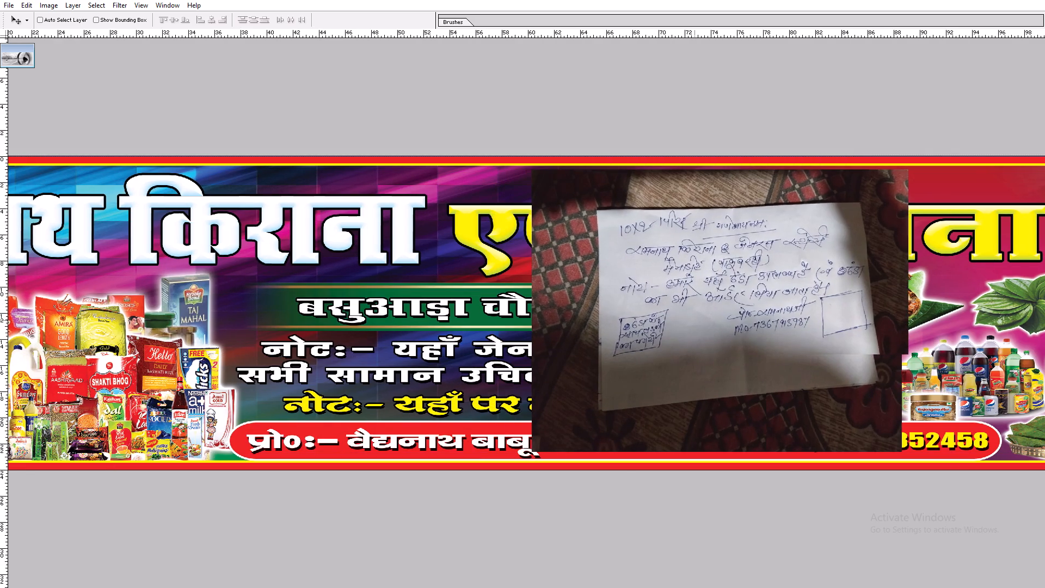
{"action": "left_click_drag", "start_coordinate": [694, 320], "coordinate": [911, 325]}
Replace the address line in the green strip with "पताः-" followed by the village and locality from the handwritten note.
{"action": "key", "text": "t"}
{"action": "left_click", "coordinate": [625, 311]}
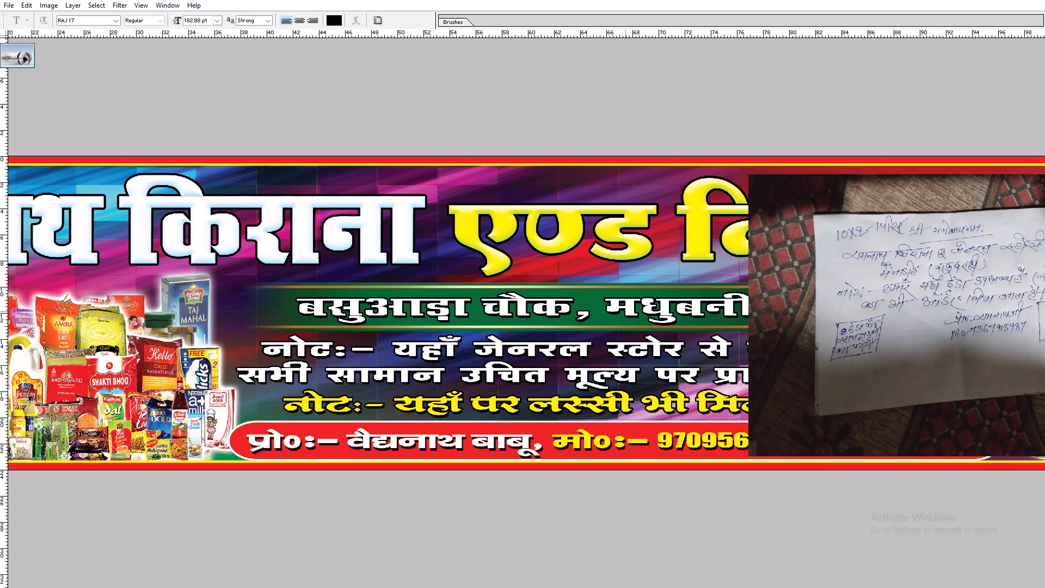
{"action": "key", "text": "ctrl+a"}
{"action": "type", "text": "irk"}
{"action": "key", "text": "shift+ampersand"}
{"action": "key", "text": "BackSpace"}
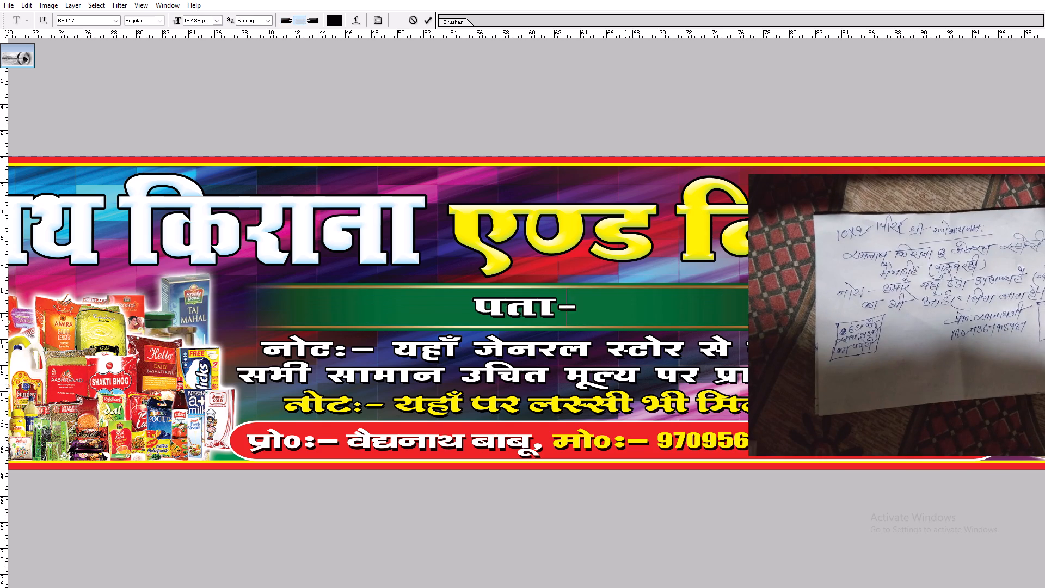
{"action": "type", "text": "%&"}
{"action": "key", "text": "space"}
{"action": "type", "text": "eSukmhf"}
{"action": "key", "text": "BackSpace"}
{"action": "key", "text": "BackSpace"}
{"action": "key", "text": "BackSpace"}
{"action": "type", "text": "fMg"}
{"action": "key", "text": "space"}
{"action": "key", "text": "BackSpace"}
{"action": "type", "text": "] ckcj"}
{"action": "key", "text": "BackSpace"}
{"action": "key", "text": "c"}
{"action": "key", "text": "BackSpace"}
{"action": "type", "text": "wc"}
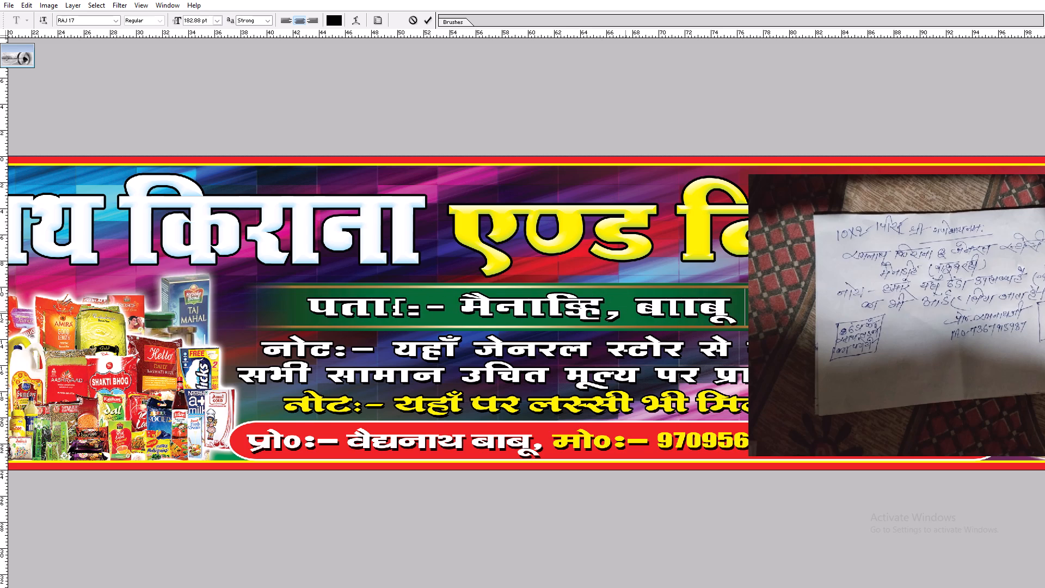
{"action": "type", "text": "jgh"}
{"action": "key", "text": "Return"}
Narrow the address line in the green strip by scaling it inward from its start.
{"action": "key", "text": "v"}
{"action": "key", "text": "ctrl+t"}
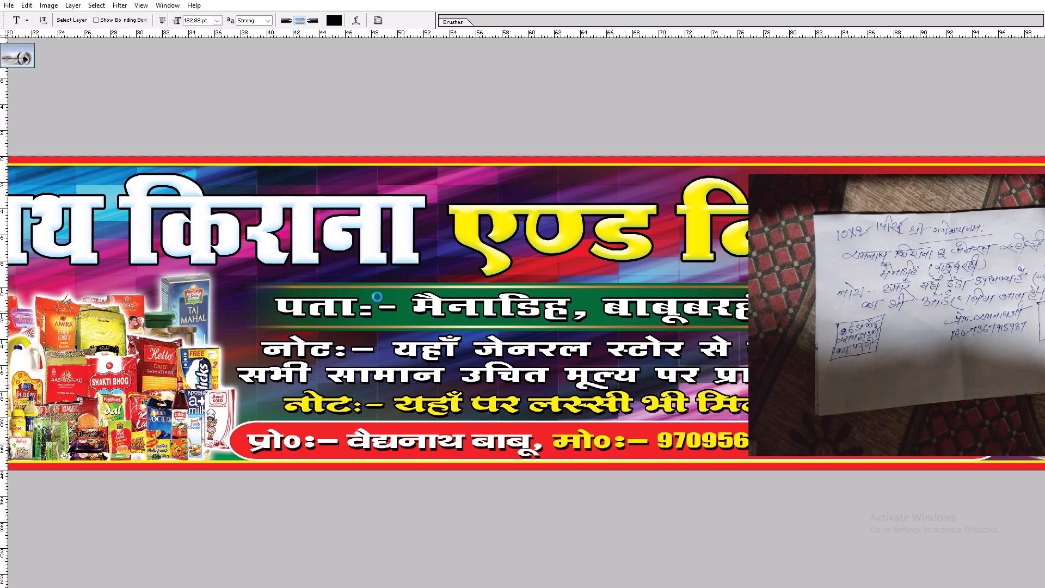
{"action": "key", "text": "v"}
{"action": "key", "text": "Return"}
{"action": "right_click", "coordinate": [294, 308], "text": "ctrl+shift"}
{"action": "left_click", "coordinate": [308, 315], "text": "ctrl+shift"}
{"action": "key", "text": "ctrl+t"}
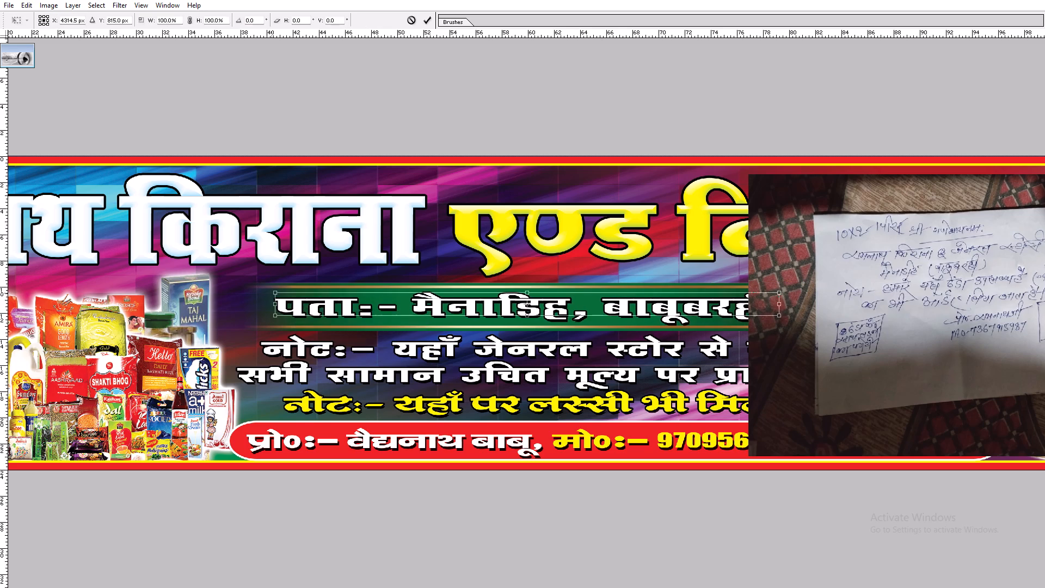
{"action": "left_click_drag", "start_coordinate": [271, 298], "coordinate": [323, 303], "text": "shift"}
{"action": "key", "text": "shift+Return"}
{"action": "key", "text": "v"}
Shift the address line left in the green strip, widen it toward the note photo, and bring it to the front.
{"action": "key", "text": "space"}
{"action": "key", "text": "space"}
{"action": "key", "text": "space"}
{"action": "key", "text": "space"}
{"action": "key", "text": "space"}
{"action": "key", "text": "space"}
{"action": "left_click_drag", "start_coordinate": [457, 308], "coordinate": [391, 299]}
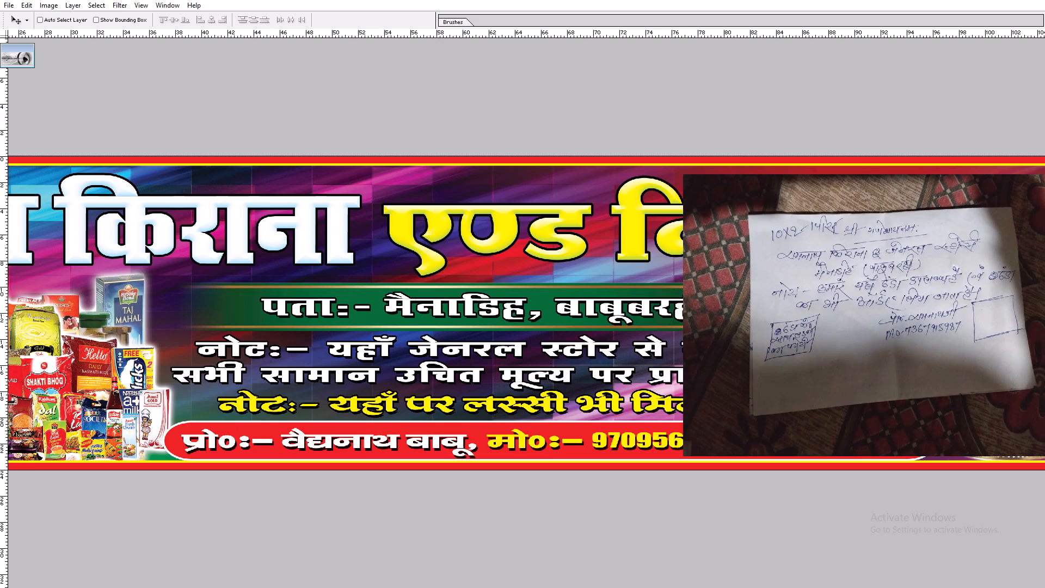
{"action": "left_click_drag", "start_coordinate": [415, 309], "coordinate": [380, 310], "text": "shift"}
{"action": "key", "text": "ctrl+t"}
{"action": "left_click_drag", "start_coordinate": [682, 302], "coordinate": [721, 303], "text": "shift"}
{"action": "key", "text": "shift+Return"}
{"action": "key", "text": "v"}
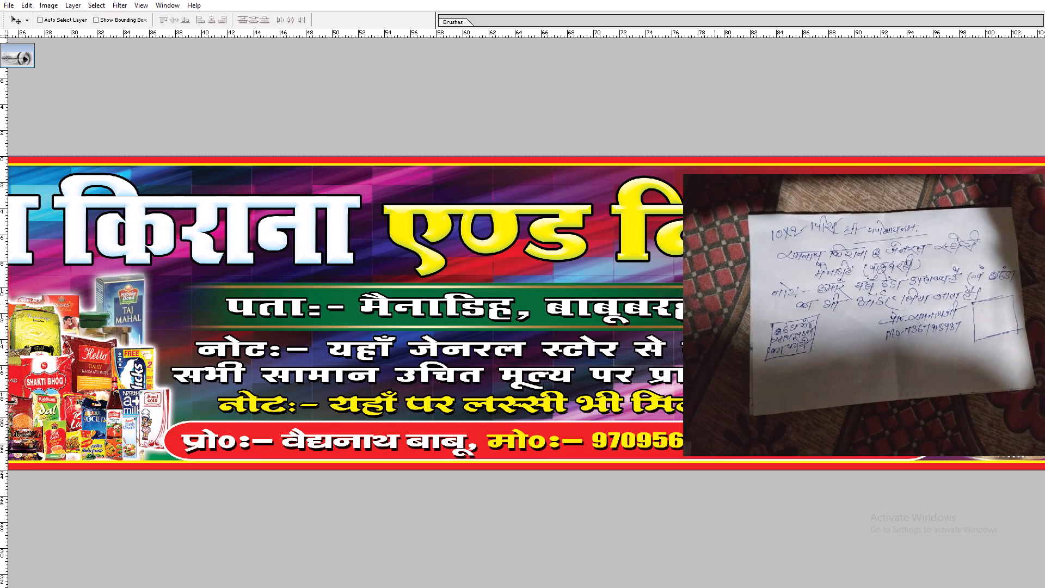
{"action": "key", "text": "ctrl+shift+bracketright"}
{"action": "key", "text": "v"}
Replace the two-line white note below the green strip with "नोटः- हमारे यहाँ ठंडा" and bring it to the front.
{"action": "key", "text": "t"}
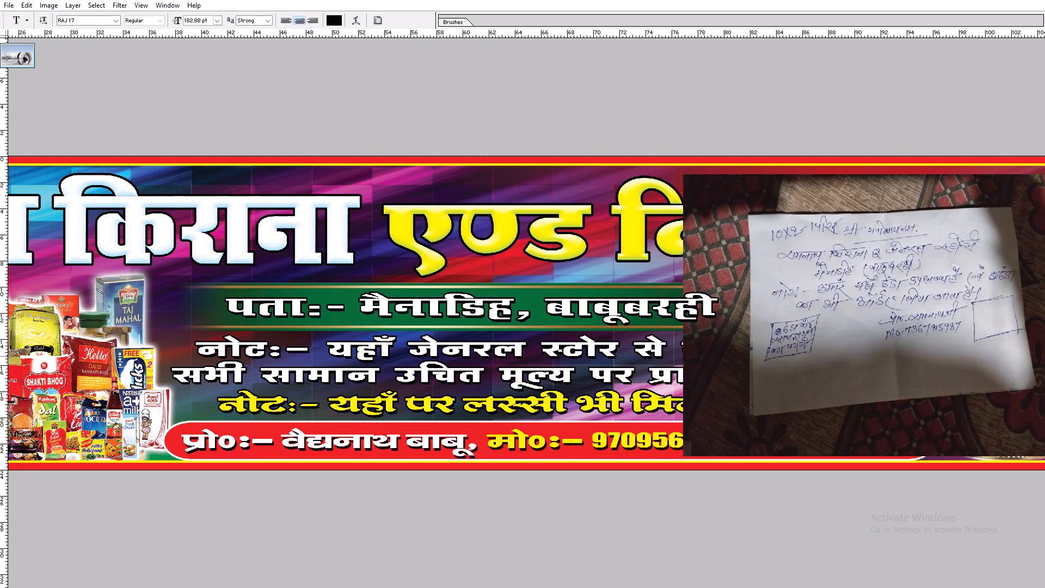
{"action": "left_click", "coordinate": [580, 357], "text": "ctrl"}
{"action": "left_click", "coordinate": [579, 357]}
{"action": "key", "text": "Return"}
{"action": "left_click", "coordinate": [576, 350]}
{"action": "key", "text": "ctrl+a"}
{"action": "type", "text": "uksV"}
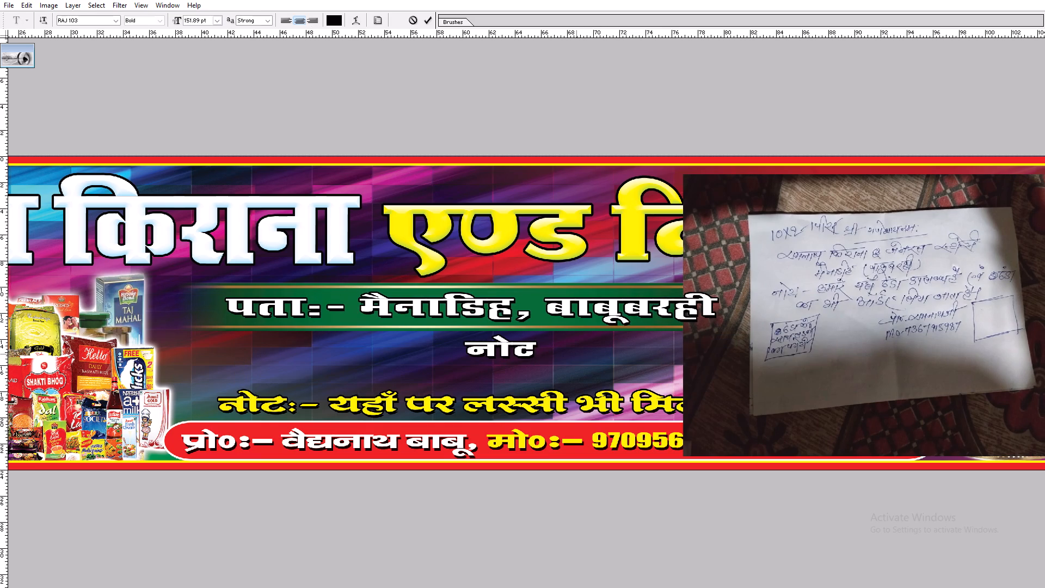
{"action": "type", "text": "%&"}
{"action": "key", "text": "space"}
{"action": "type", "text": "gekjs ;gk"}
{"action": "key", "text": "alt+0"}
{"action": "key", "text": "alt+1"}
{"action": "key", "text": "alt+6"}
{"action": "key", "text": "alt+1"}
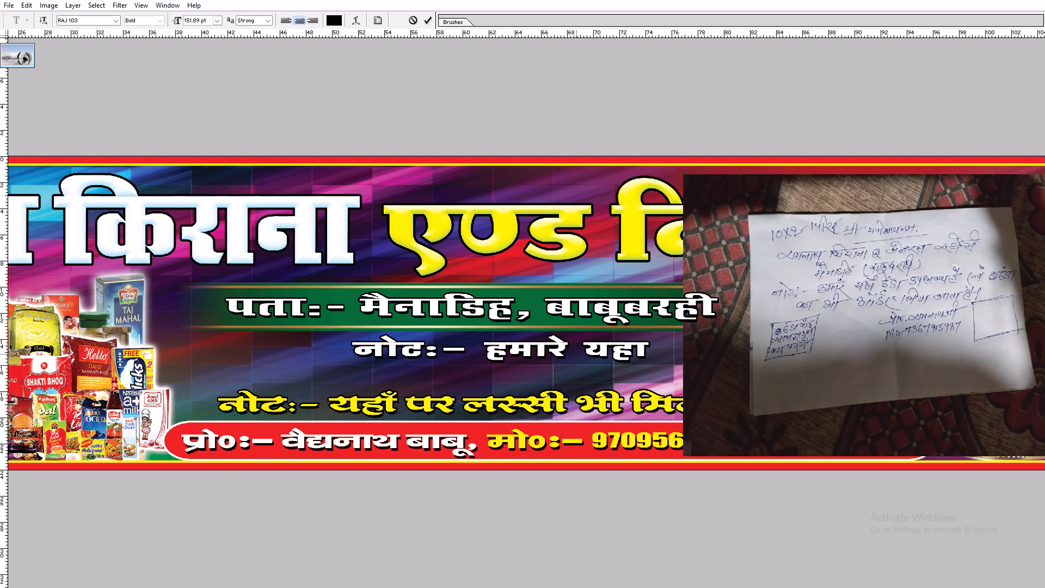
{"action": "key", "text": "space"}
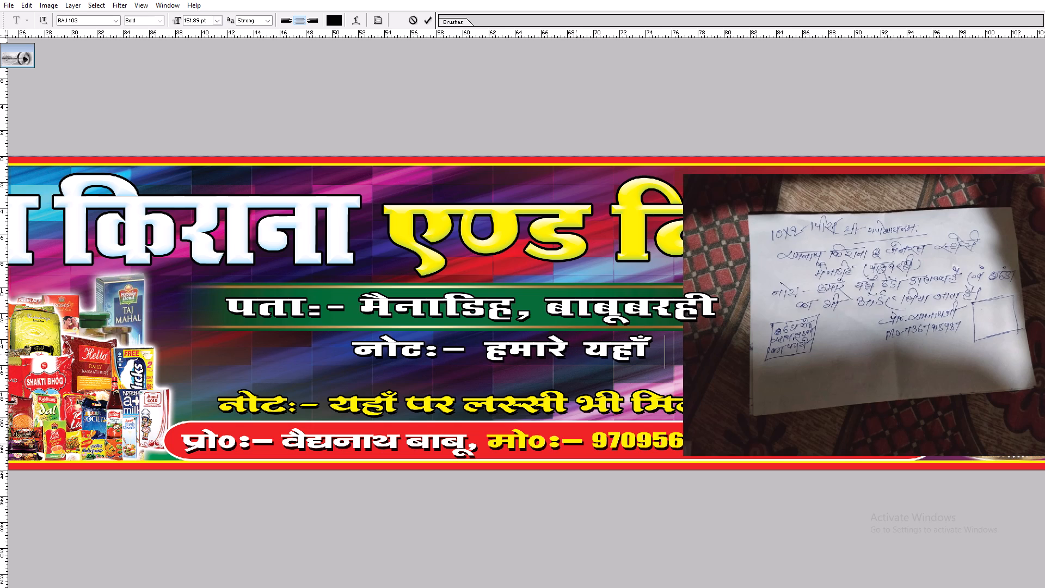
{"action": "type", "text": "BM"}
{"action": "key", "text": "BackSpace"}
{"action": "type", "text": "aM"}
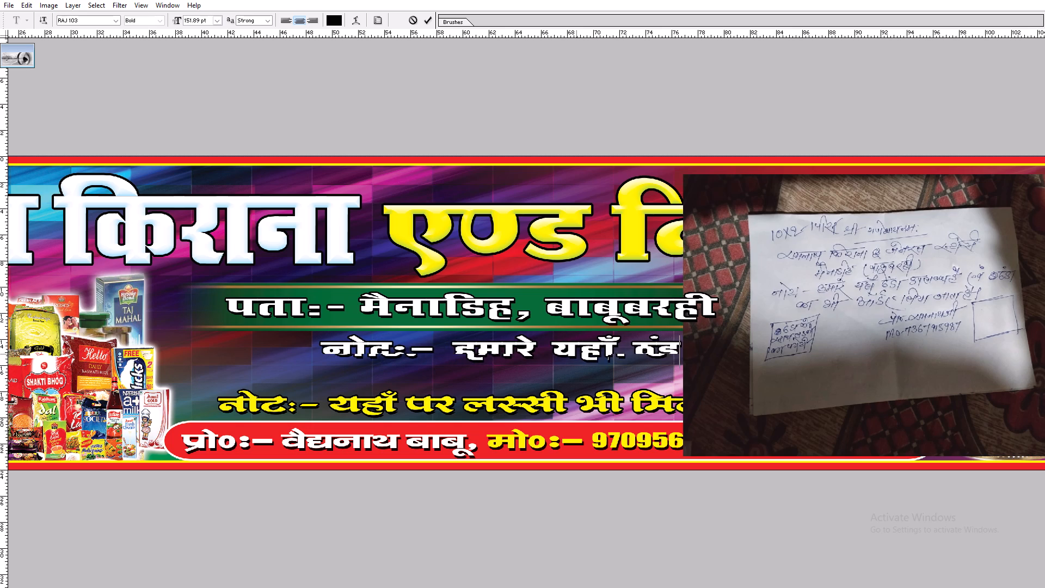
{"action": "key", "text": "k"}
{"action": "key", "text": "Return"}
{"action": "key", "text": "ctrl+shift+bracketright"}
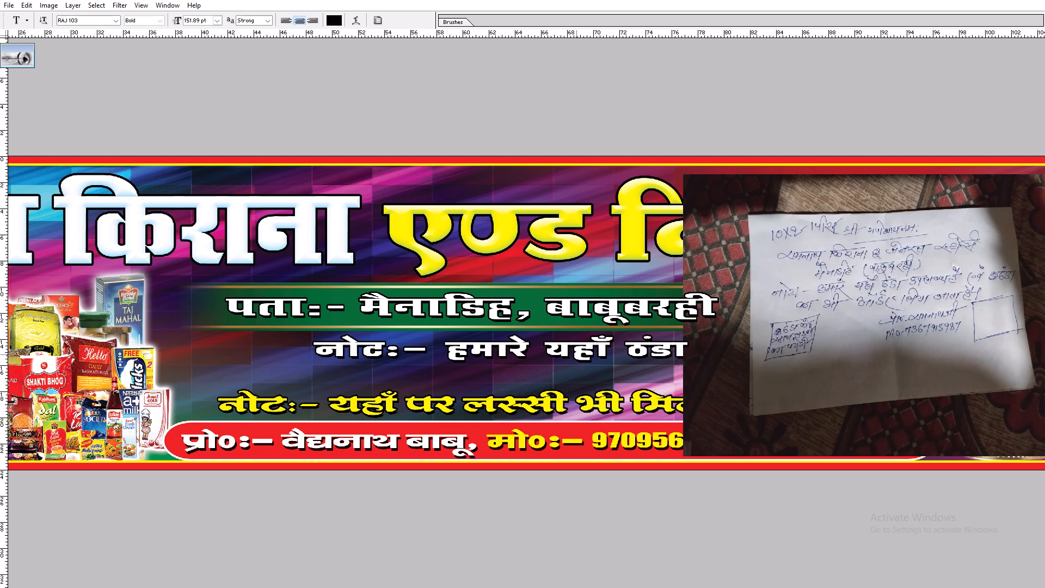
Complete the first line of the white note with "उपलब्ध है ।".
{"action": "left_click", "coordinate": [674, 355]}
{"action": "key", "text": "End"}
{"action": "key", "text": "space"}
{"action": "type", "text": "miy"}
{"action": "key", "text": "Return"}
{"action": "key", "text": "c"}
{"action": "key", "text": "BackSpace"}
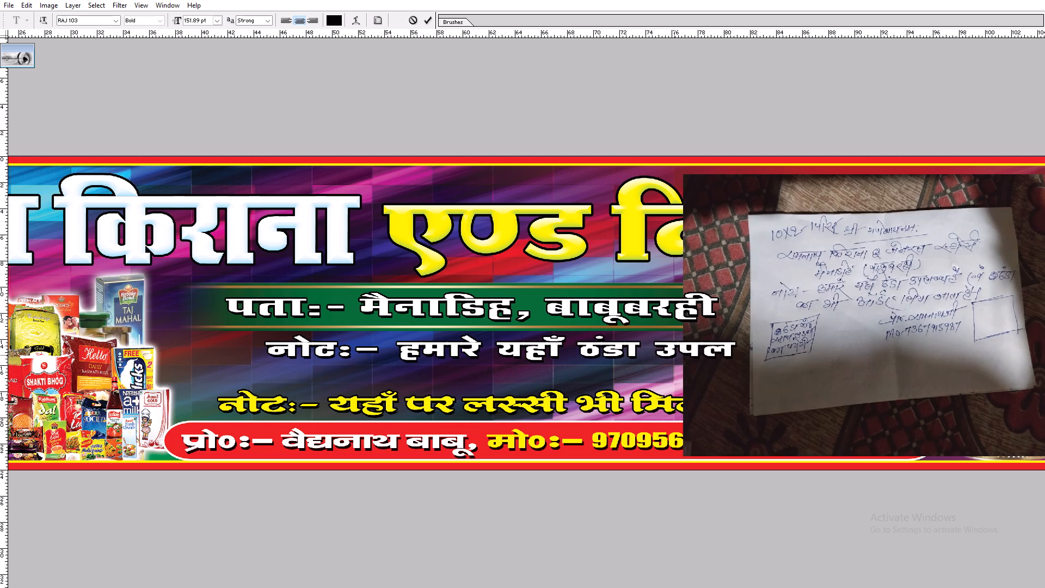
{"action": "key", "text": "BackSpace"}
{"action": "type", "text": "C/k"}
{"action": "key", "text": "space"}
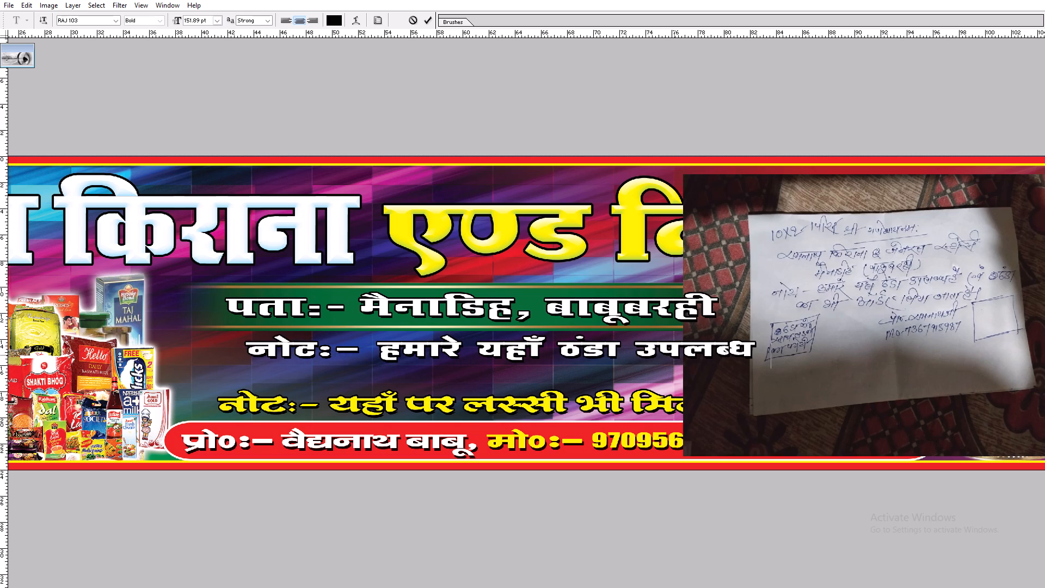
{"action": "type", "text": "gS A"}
Start a second line in the white note with "एवं ठंडा".
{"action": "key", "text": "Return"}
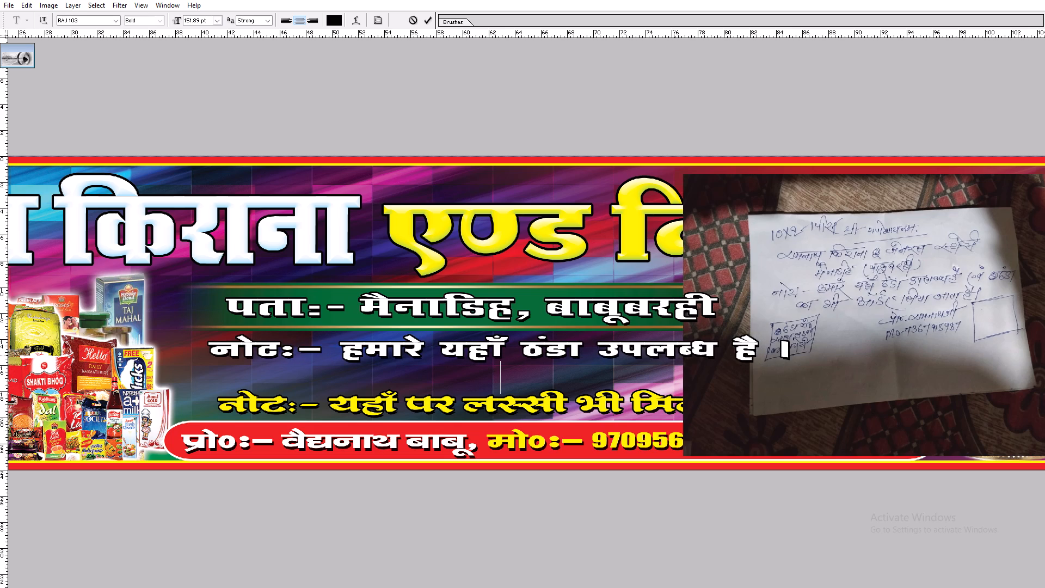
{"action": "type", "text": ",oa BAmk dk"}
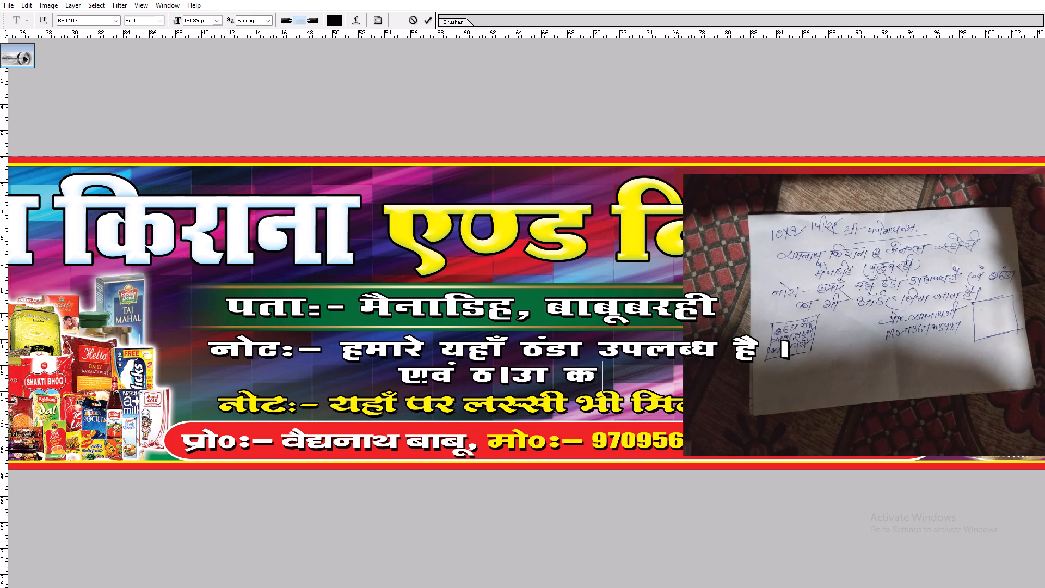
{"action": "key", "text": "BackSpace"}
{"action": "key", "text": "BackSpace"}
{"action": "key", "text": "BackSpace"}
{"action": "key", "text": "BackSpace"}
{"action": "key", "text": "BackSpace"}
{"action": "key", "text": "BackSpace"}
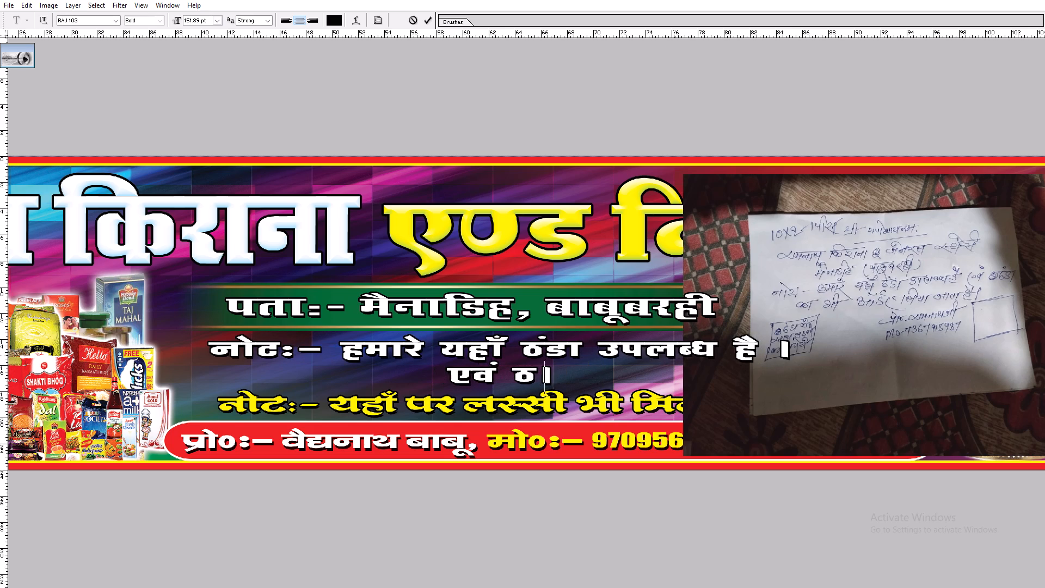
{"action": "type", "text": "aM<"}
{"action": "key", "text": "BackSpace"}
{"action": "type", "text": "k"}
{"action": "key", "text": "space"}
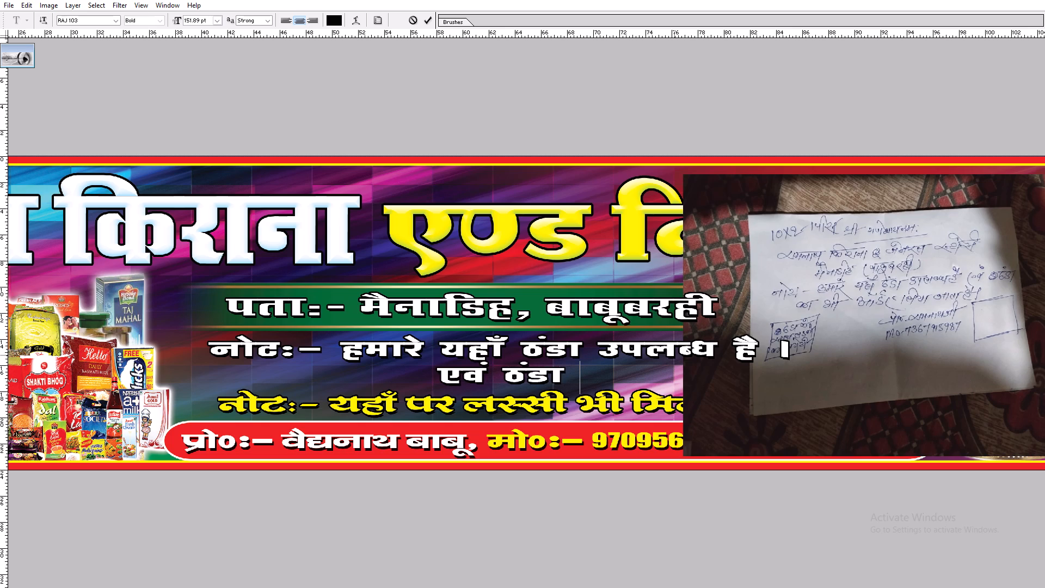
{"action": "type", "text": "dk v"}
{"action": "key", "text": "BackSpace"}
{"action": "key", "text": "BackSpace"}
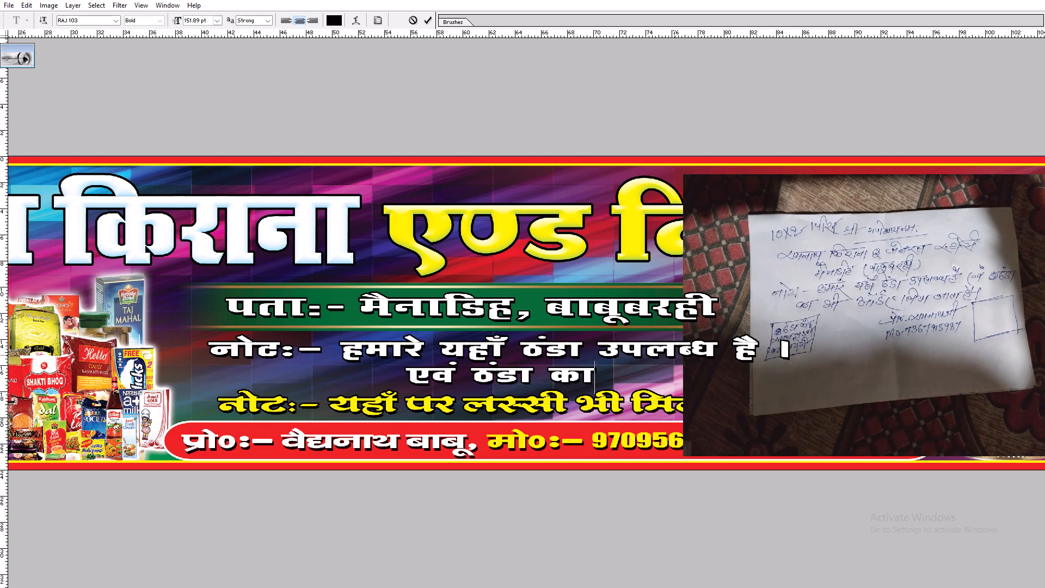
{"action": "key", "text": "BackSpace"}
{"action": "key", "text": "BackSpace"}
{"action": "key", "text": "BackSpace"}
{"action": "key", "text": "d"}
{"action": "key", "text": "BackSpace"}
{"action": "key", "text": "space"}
Finish the white note's second line with "का भी ऑर्डर लिया जाता है ।".
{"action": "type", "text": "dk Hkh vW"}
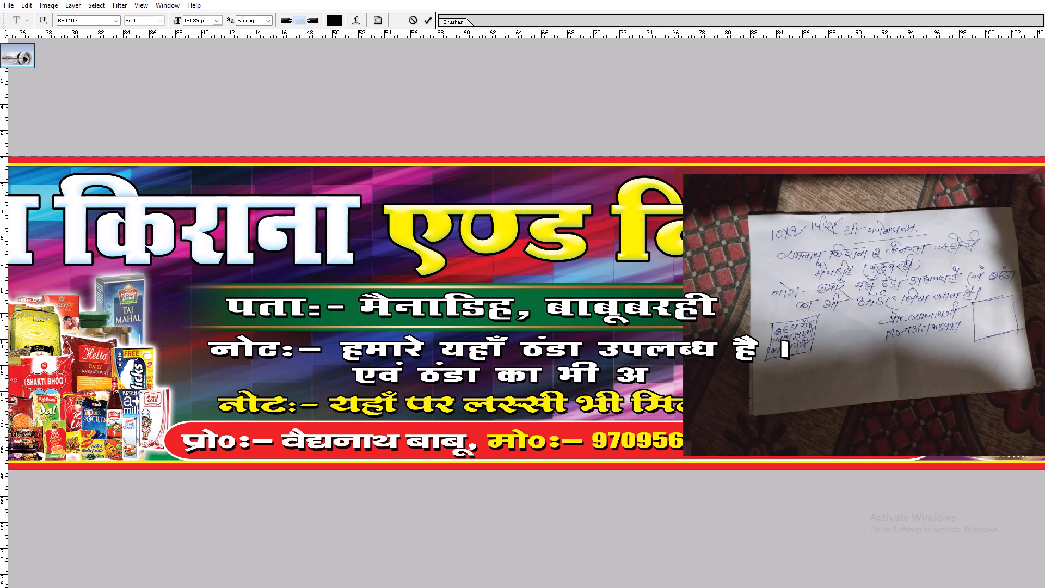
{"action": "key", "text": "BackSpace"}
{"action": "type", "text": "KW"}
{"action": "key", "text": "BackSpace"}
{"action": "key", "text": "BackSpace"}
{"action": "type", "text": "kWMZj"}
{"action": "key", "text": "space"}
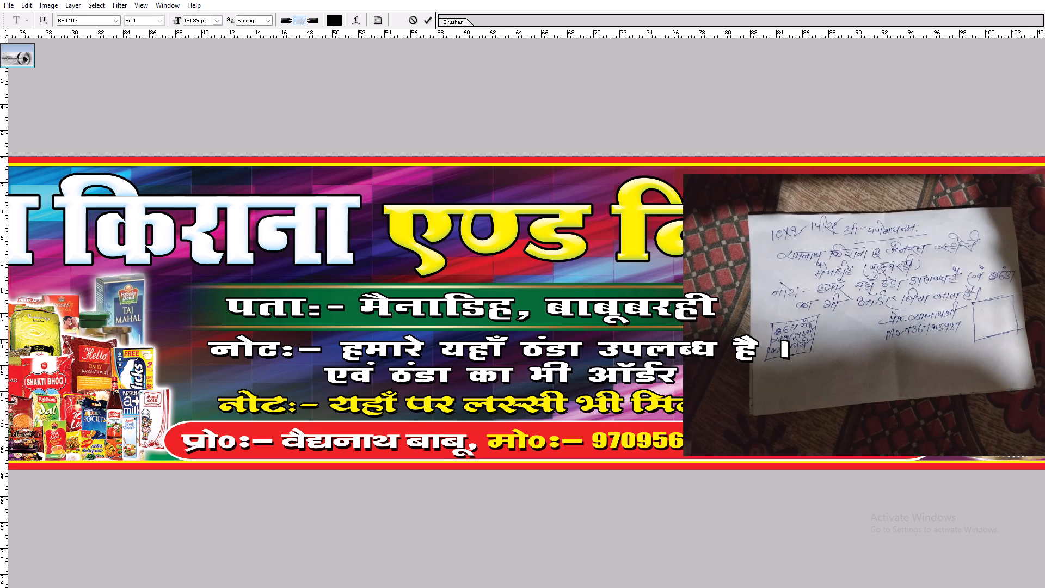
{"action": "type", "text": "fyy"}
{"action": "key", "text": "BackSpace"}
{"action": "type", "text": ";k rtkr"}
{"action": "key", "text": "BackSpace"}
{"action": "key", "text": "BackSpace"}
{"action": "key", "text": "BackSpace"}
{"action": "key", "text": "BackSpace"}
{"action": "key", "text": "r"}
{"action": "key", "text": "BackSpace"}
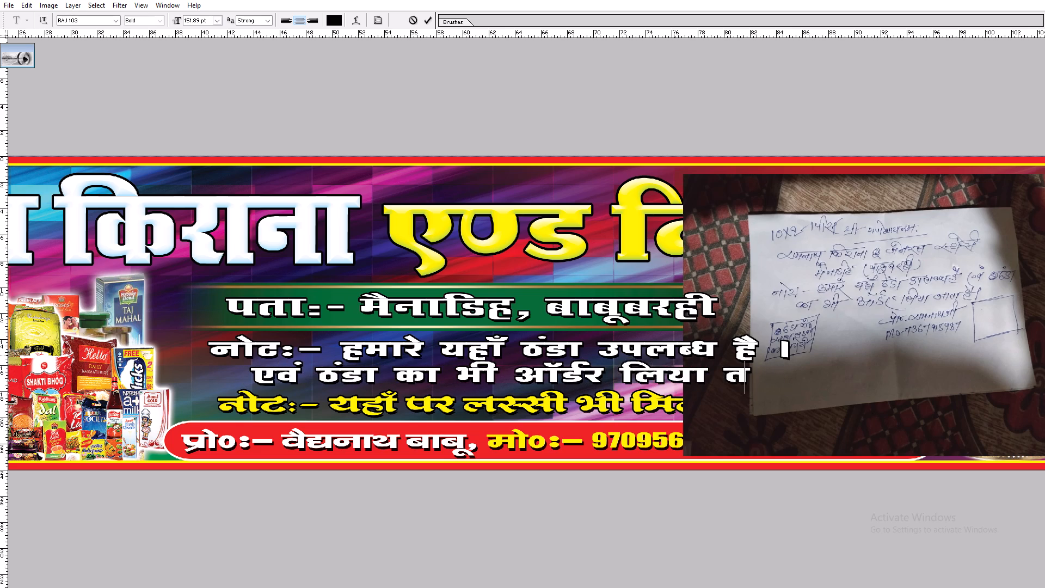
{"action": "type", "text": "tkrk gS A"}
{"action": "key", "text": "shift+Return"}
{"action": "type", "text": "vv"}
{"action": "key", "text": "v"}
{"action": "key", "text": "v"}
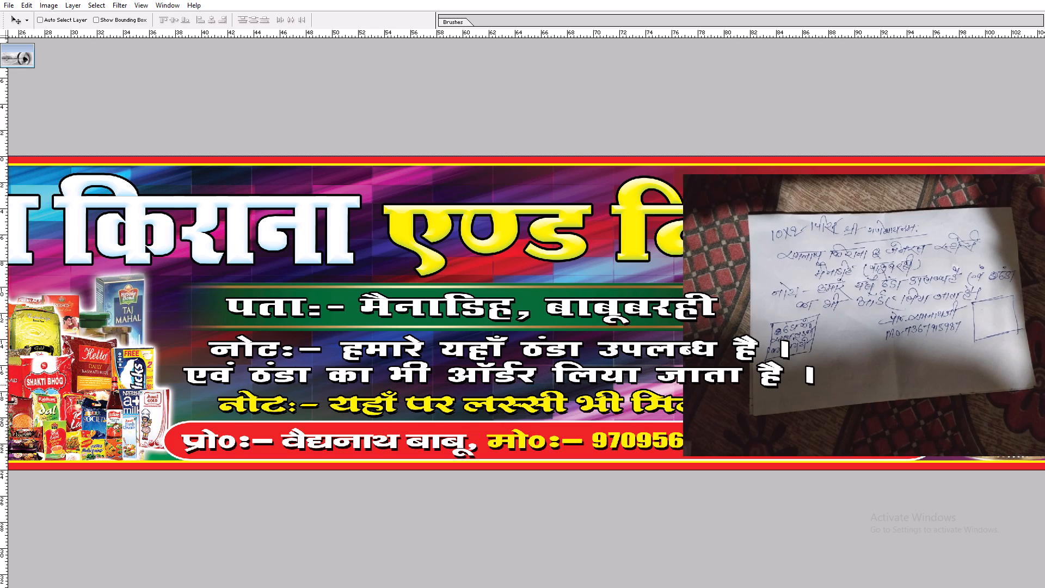
Bring the note photo to the front, above the banner text.
{"action": "left_click", "coordinate": [899, 355], "text": "ctrl"}
{"action": "key", "text": "ctrl+shift+bracketright"}
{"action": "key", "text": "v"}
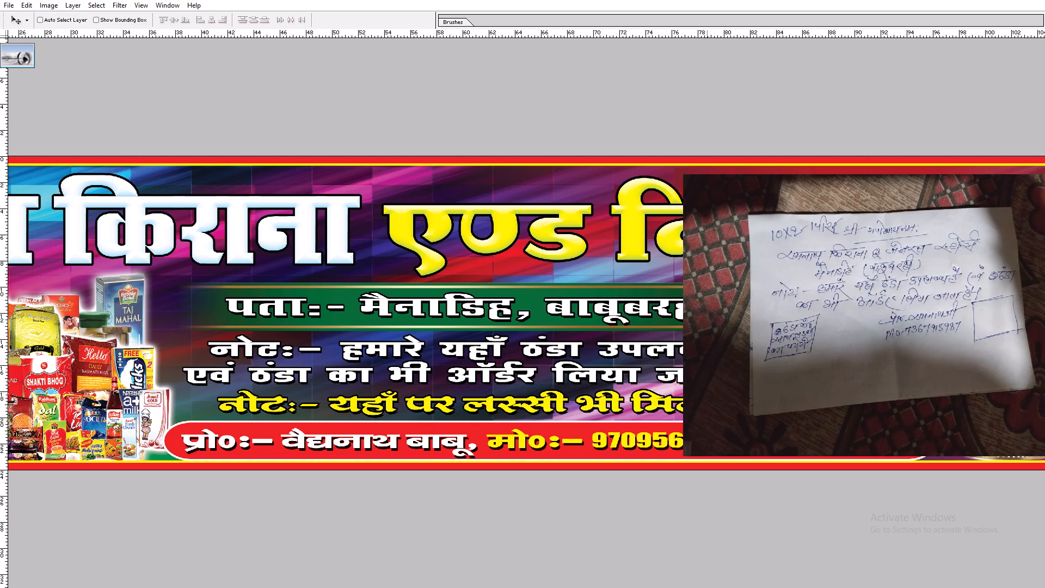
Delete the yellow lassi note text below the white two-line note.
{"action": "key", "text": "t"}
{"action": "left_click", "coordinate": [482, 404]}
{"action": "key", "text": "ctrl+a"}
{"action": "key", "text": "BackSpace"}
{"action": "key", "text": "Return"}
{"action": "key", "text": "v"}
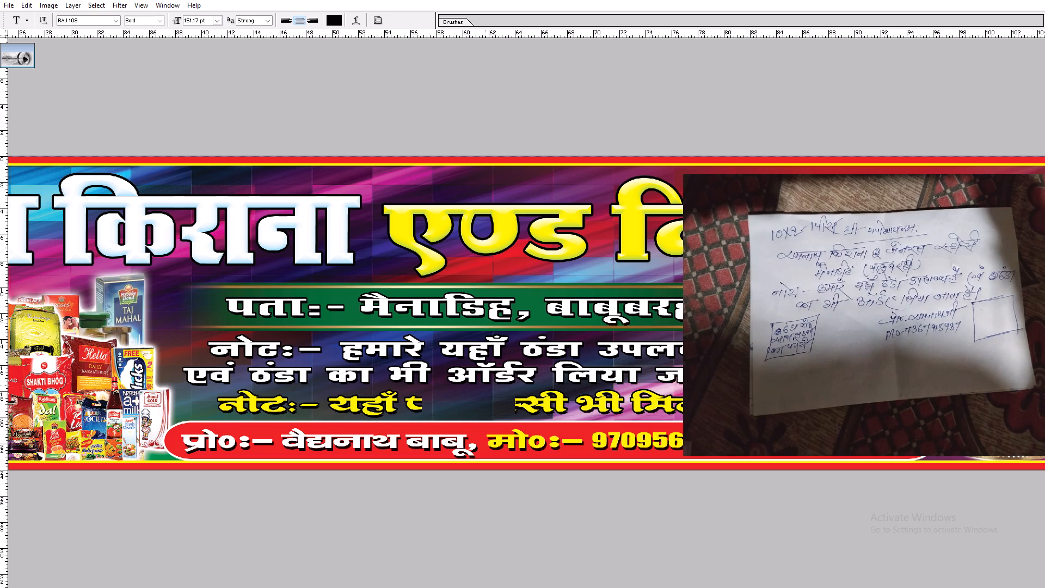
Stretch the white two-line note downward into the space above the proprietor line.
{"action": "left_click", "coordinate": [509, 378], "text": "ctrl"}
{"action": "key", "text": "ctrl+t"}
{"action": "left_click_drag", "start_coordinate": [509, 384], "coordinate": [506, 400], "text": "shift"}
{"action": "key", "text": "Return"}
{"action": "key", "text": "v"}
Delete the red strip behind the proprietor and mobile number line.
{"action": "left_click", "coordinate": [504, 452], "text": "ctrl"}
{"action": "key", "text": "alt+l"}
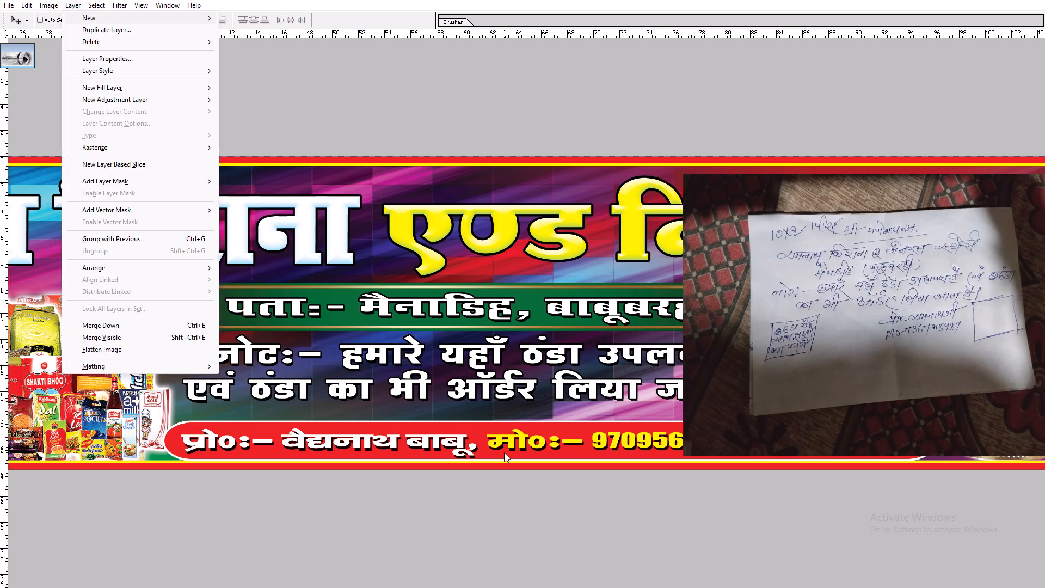
{"action": "key", "text": "alt+y"}
{"action": "key", "text": "alt+c"}
{"action": "key", "text": "alt+l"}
{"action": "key", "text": "alt+l"}
{"action": "key", "text": "alt+l"}
Draw a rounded rectangle about 43 x 3 inches with 8 inch radius over the proprietor line, and copy that area onto a new front layer.
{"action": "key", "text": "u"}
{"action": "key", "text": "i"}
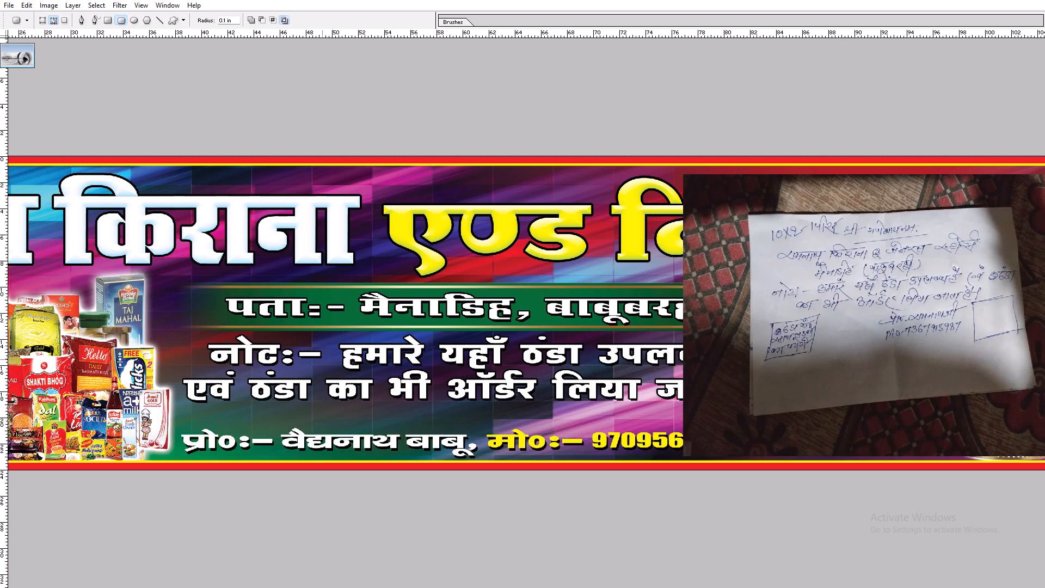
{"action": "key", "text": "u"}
{"action": "left_click_drag", "start_coordinate": [232, 23], "coordinate": [0, 0]}
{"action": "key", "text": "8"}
{"action": "left_click_drag", "start_coordinate": [187, 411], "coordinate": [753, 450]}
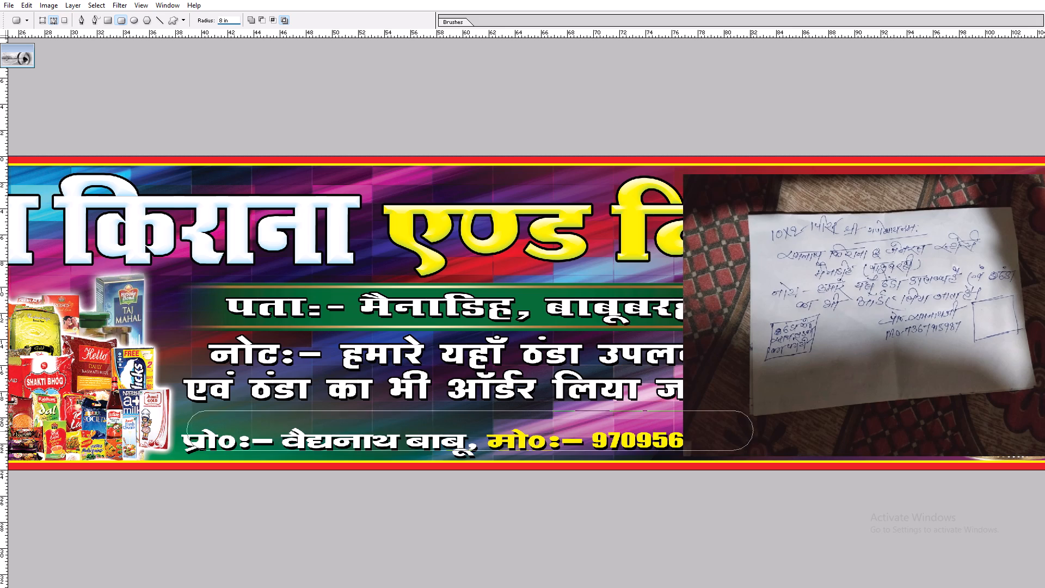
{"action": "key", "text": "ctrl+Return"}
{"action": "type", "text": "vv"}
{"action": "right_click", "coordinate": [534, 381]}
{"action": "left_click", "coordinate": [574, 412]}
{"action": "key", "text": "ctrl+c"}
{"action": "key", "text": "ctrl+v"}
{"action": "key", "text": "ctrl+shift+bracketright"}
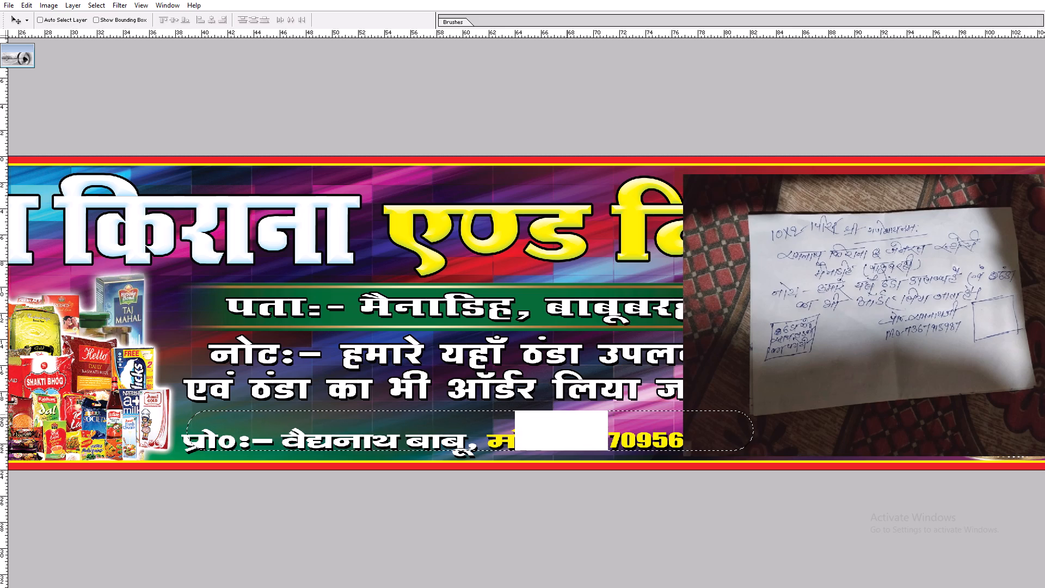
Apply a blue Color Overlay of C 100, M 60, Y 0 to the new rounded strip.
{"action": "key", "text": "alt+l"}
{"action": "key", "text": "alt+y"}
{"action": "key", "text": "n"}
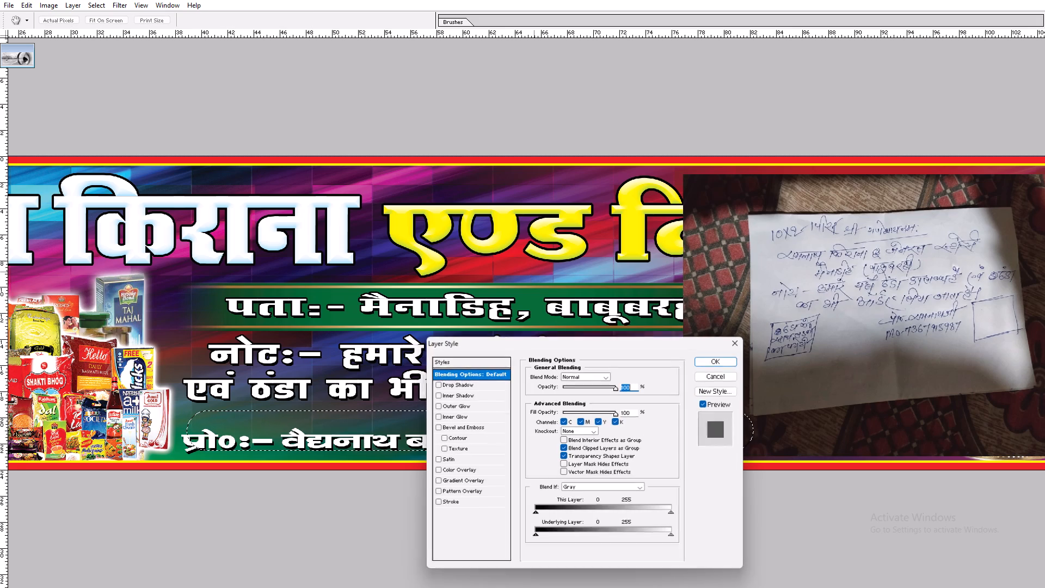
{"action": "left_click", "coordinate": [475, 471]}
{"action": "left_click", "coordinate": [623, 374]}
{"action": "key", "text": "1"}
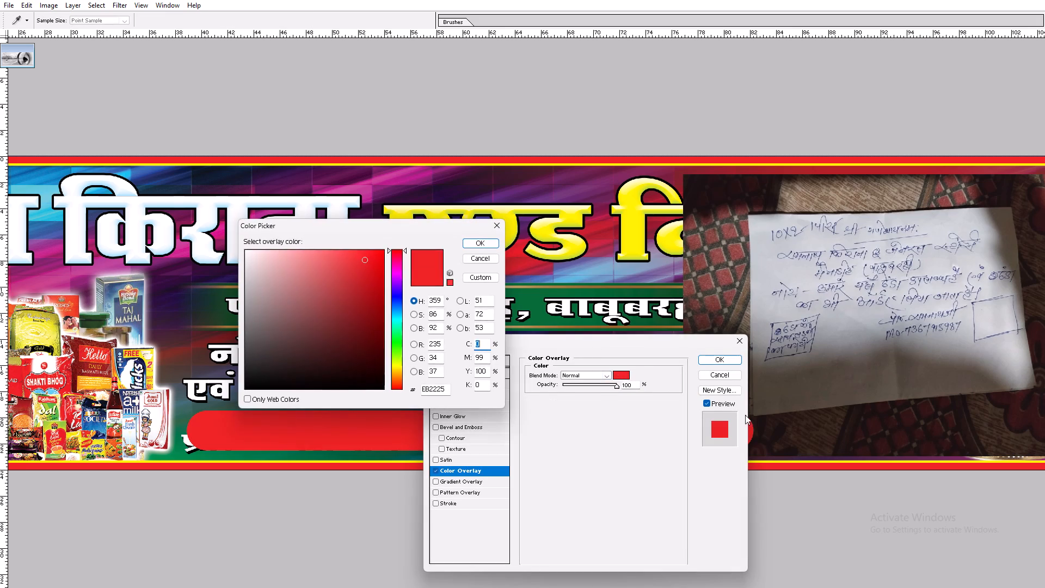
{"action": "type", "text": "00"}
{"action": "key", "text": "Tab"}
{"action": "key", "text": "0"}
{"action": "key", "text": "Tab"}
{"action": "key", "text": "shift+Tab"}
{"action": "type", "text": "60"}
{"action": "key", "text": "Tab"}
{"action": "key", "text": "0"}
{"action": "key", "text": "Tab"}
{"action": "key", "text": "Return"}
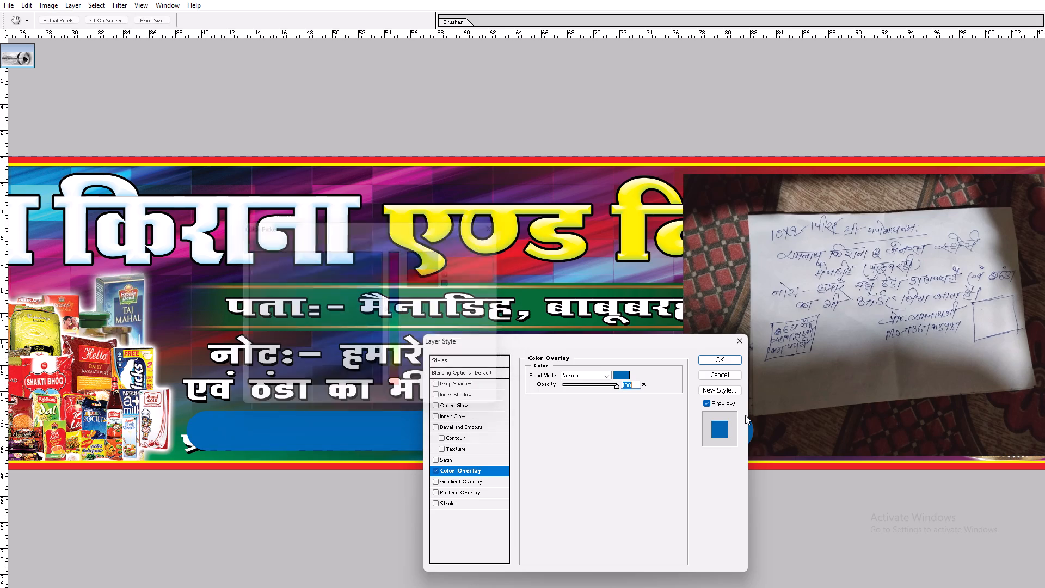
Add a white outside Stroke around the blue rounded strip, slightly thicker than the default.
{"action": "left_click", "coordinate": [462, 503]}
{"action": "left_click", "coordinate": [556, 442]}
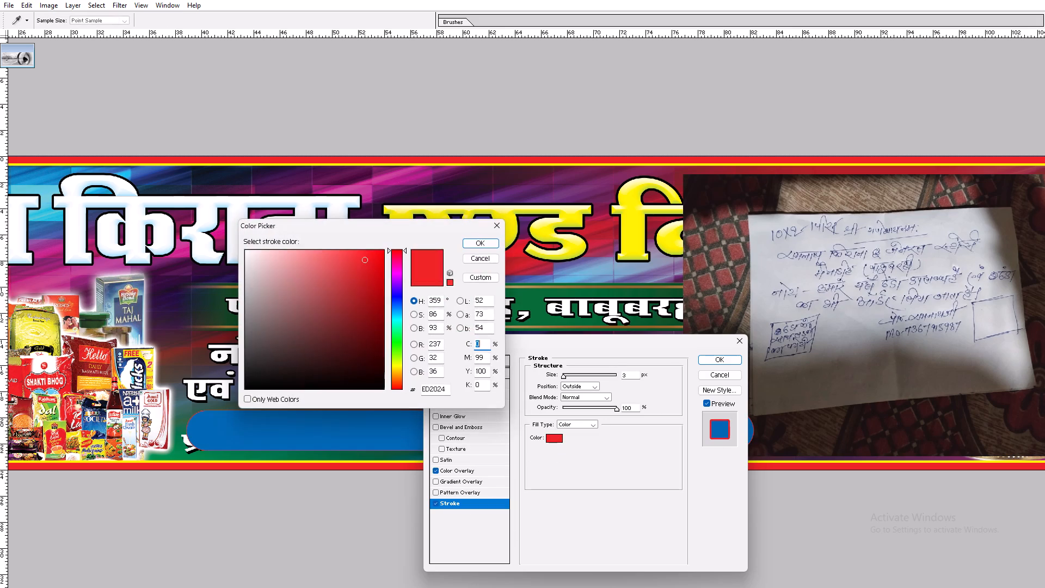
{"action": "left_click_drag", "start_coordinate": [283, 319], "coordinate": [99, 126]}
{"action": "key", "text": "Return"}
{"action": "scroll", "coordinate": [460, 371], "scroll_direction": "up", "scroll_amount": 8}
{"action": "key", "text": "Return"}
Bring the proprietor and mobile number text line to the front and move it up onto the blue strip.
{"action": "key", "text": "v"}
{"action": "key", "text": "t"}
{"action": "left_click", "coordinate": [462, 444]}
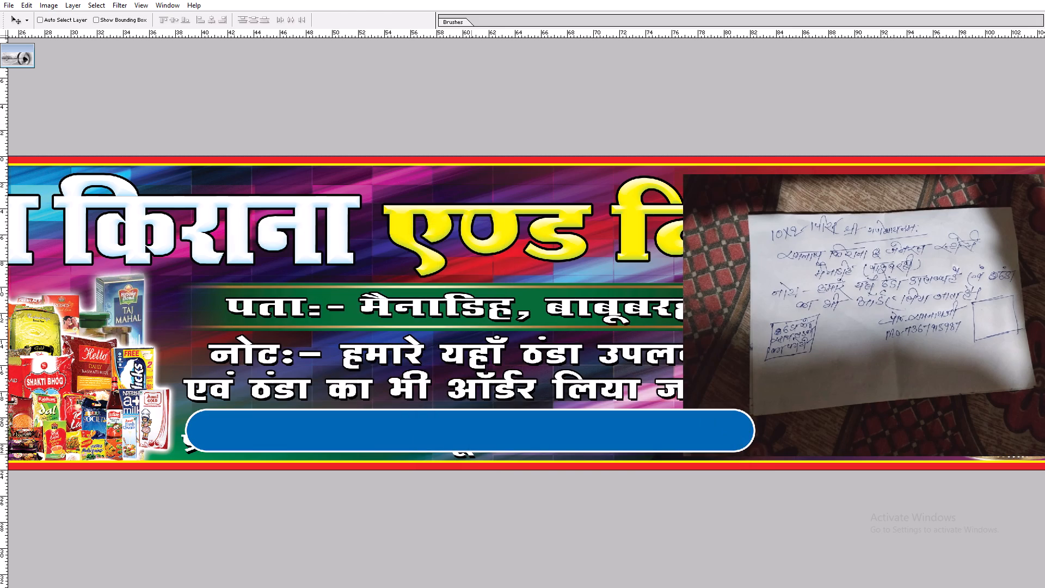
{"action": "key", "text": "Return"}
{"action": "key", "text": "ctrl+shift+bracketright"}
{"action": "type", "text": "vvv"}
{"action": "left_click_drag", "start_coordinate": [438, 440], "coordinate": [442, 433]}
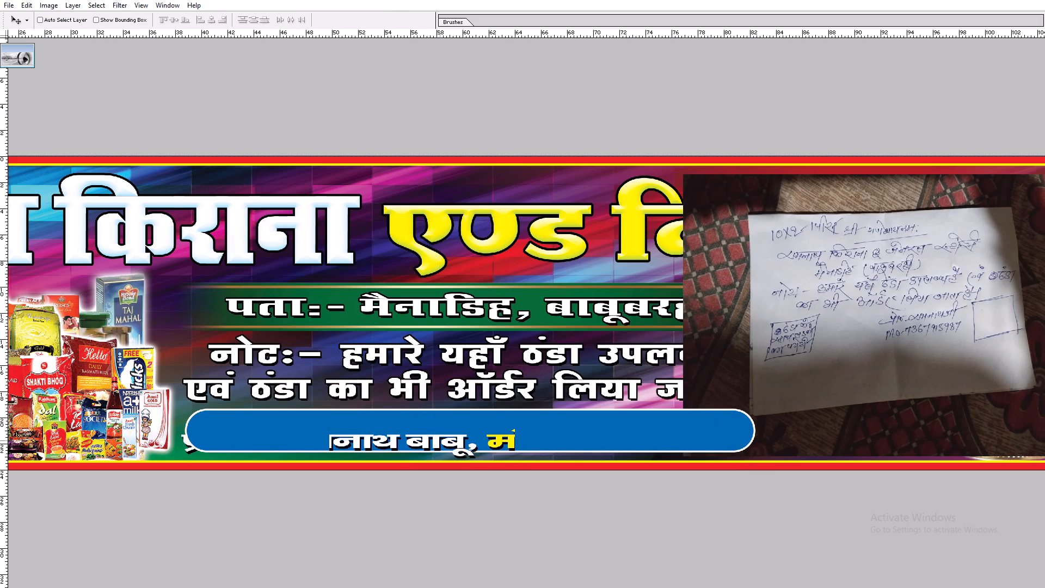
{"action": "left_click_drag", "start_coordinate": [442, 433], "coordinate": [465, 426]}
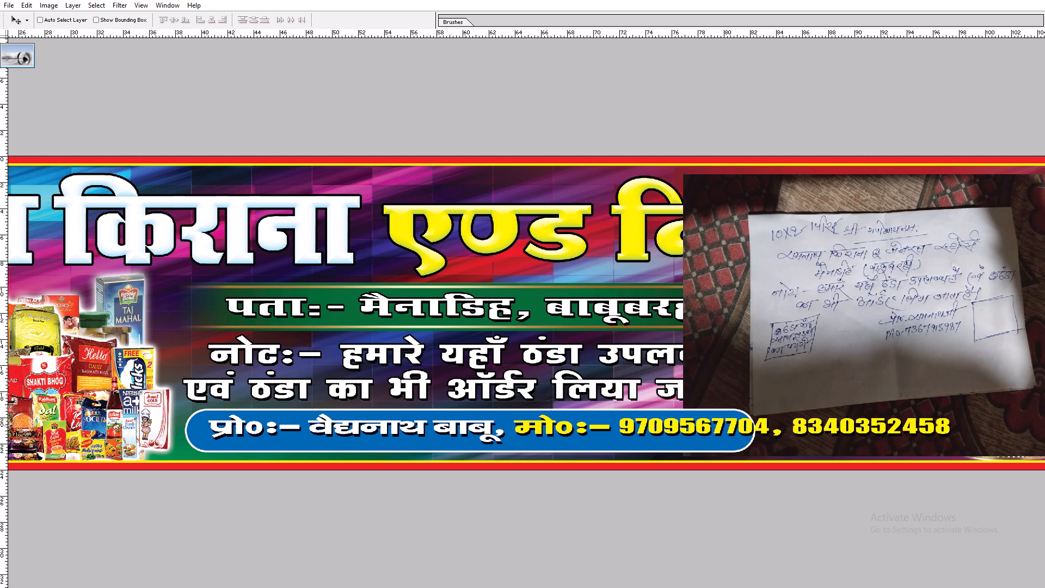
Narrow the proprietor and mobile number line to about 70.4% width so it fits inside the blue strip.
{"action": "key", "text": "ctrl+t"}
{"action": "left_click_drag", "start_coordinate": [950, 427], "coordinate": [731, 433], "text": "shift"}
{"action": "key", "text": "shift+Return"}
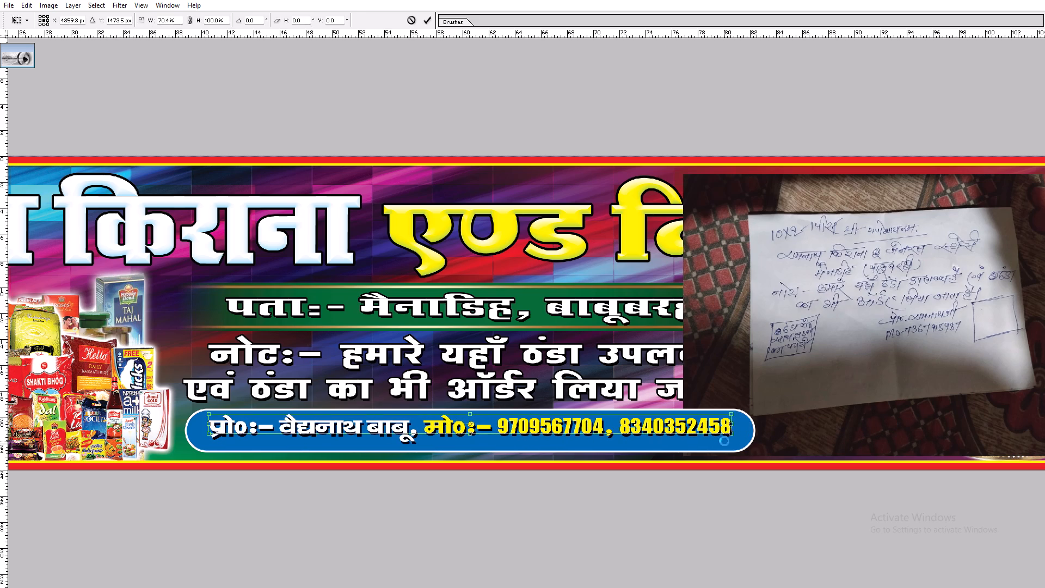
Replace the whole text on the blue strip with प्रो०:– followed by the new proprietor's name from the handwritten note.
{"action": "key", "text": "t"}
{"action": "left_click", "coordinate": [407, 427]}
{"action": "key", "text": "ctrl+a"}
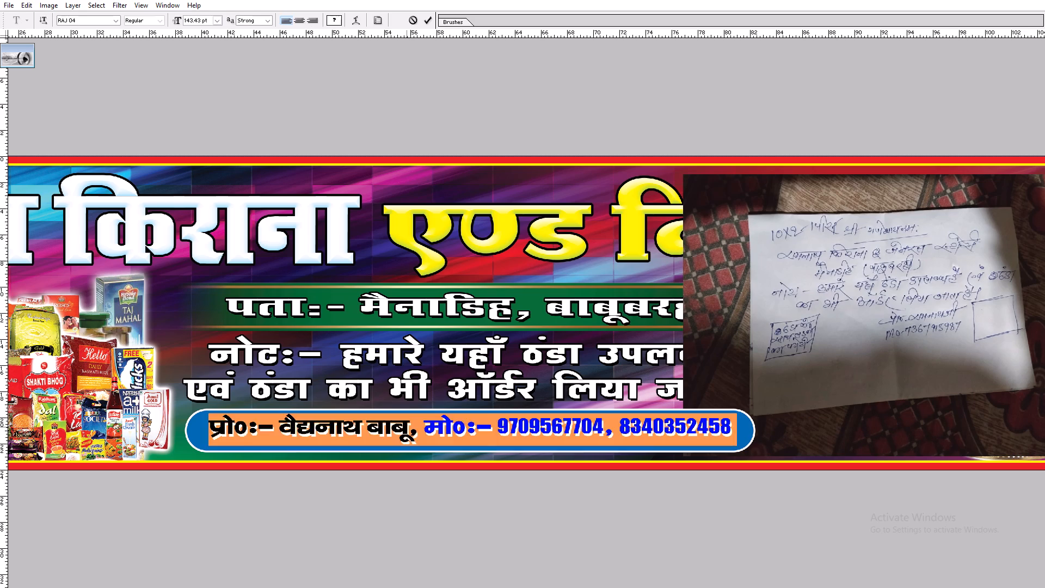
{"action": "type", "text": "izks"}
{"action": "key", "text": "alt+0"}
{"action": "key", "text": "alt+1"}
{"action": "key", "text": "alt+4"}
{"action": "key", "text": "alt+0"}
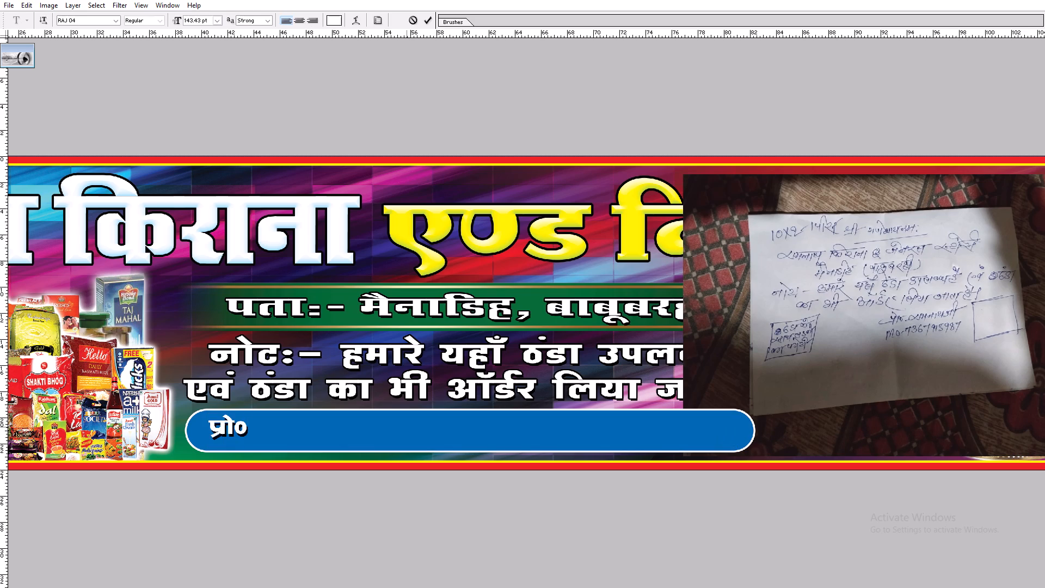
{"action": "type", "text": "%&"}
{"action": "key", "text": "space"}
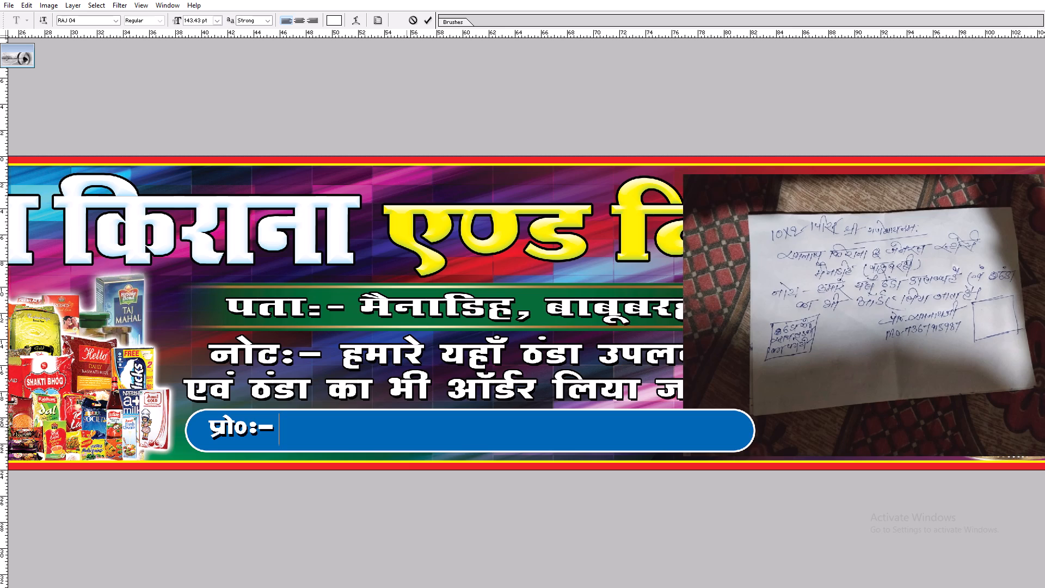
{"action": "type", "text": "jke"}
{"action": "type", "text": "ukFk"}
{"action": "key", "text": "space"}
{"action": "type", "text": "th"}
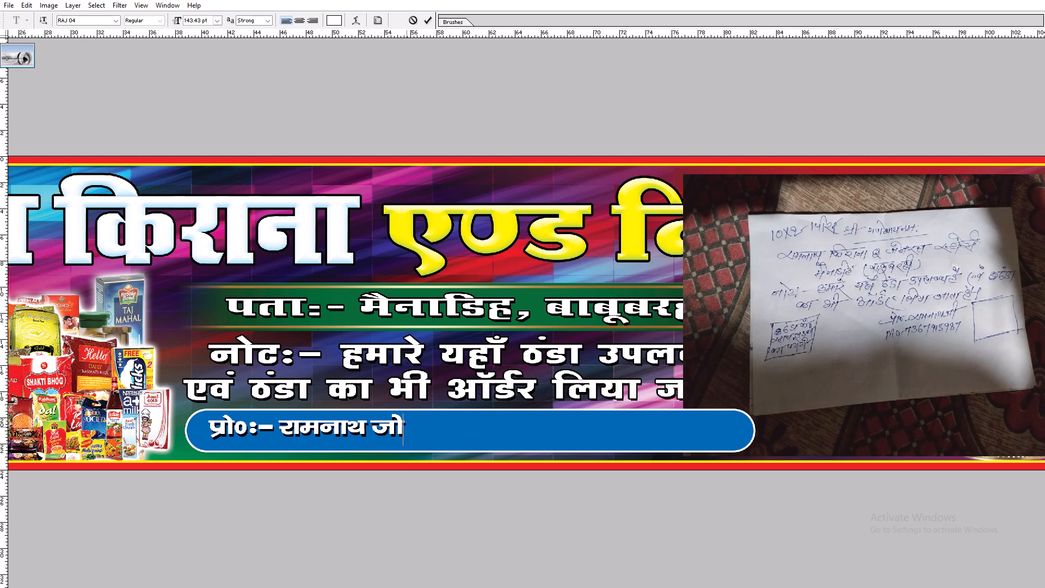
Add a comma and the mobile label मो० after the proprietor's name.
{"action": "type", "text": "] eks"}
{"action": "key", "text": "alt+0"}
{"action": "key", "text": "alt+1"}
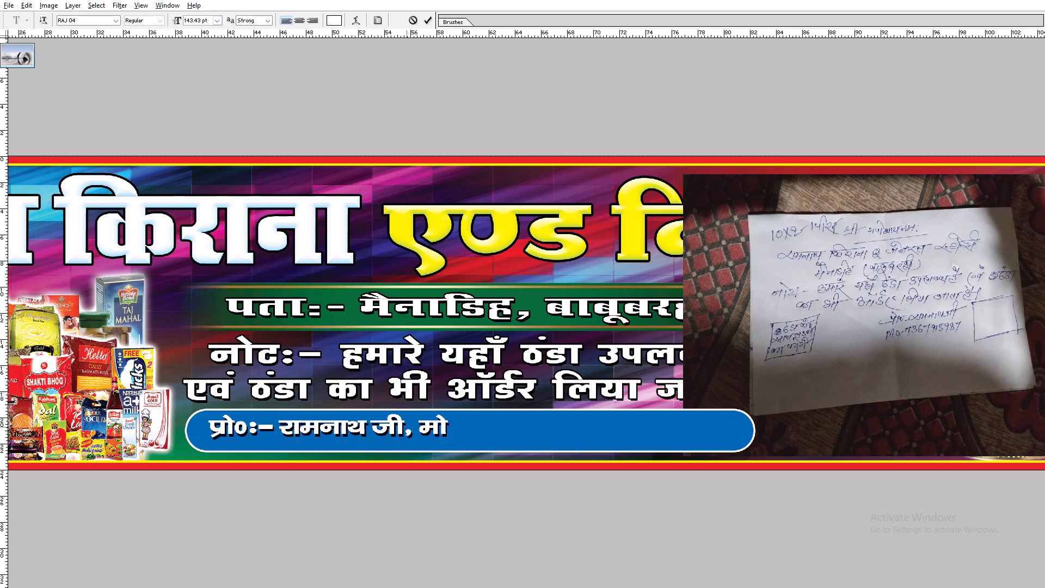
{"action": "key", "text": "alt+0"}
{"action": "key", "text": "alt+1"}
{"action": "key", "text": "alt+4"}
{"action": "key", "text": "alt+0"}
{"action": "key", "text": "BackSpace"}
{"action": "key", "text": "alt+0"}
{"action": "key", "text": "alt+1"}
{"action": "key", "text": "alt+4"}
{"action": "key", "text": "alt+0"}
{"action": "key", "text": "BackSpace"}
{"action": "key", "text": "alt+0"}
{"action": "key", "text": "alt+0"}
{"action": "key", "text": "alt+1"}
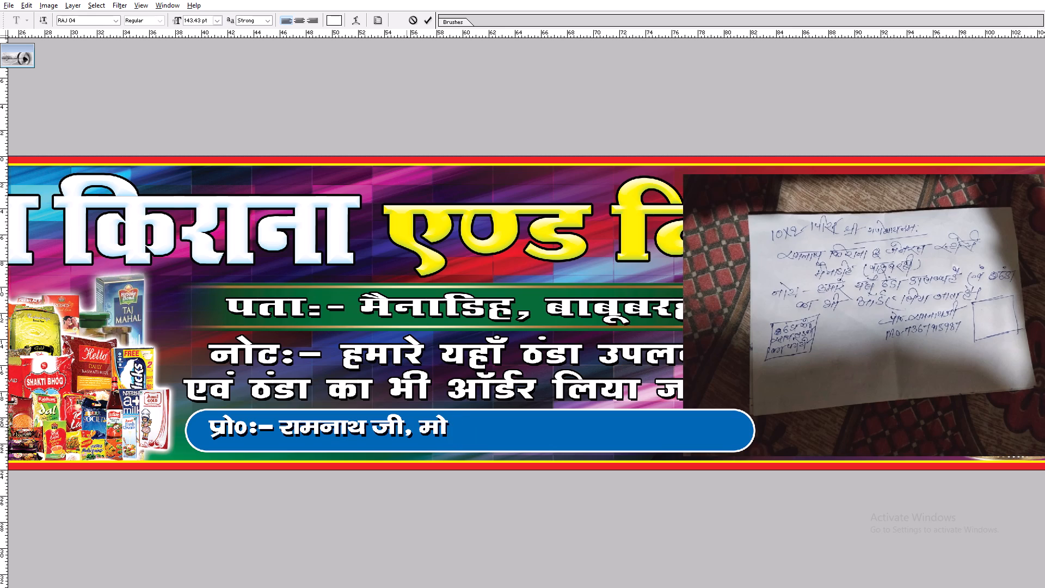
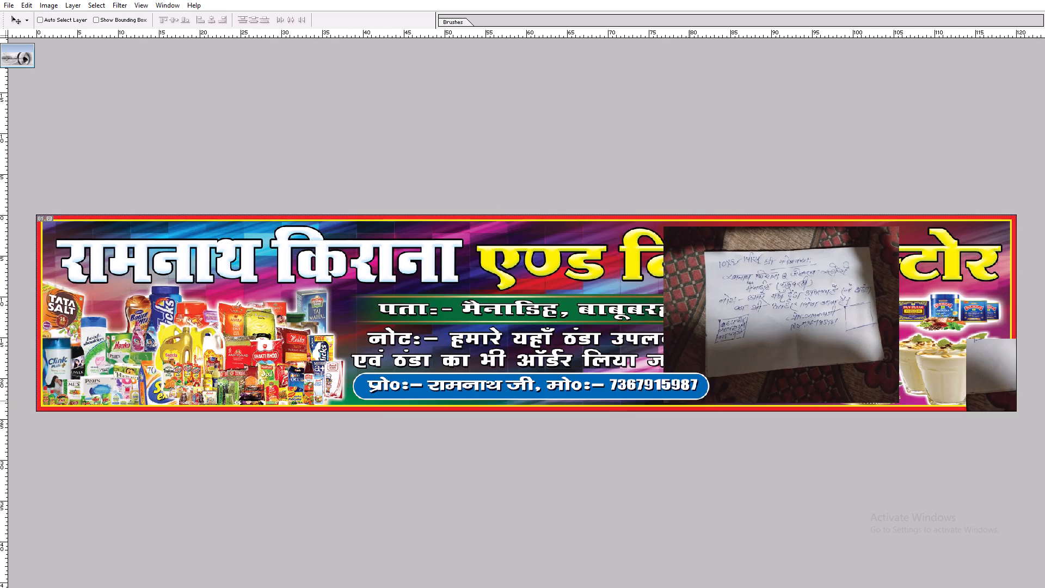
Send the photo of the handwritten note to the back, behind the banner artwork.
{"action": "key", "text": "ctrl+shift+bracketleft"}
Delete the picture of the creamy drink glasses at the banner's lower right end.
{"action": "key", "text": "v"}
{"action": "left_click", "coordinate": [943, 358], "text": "ctrl"}
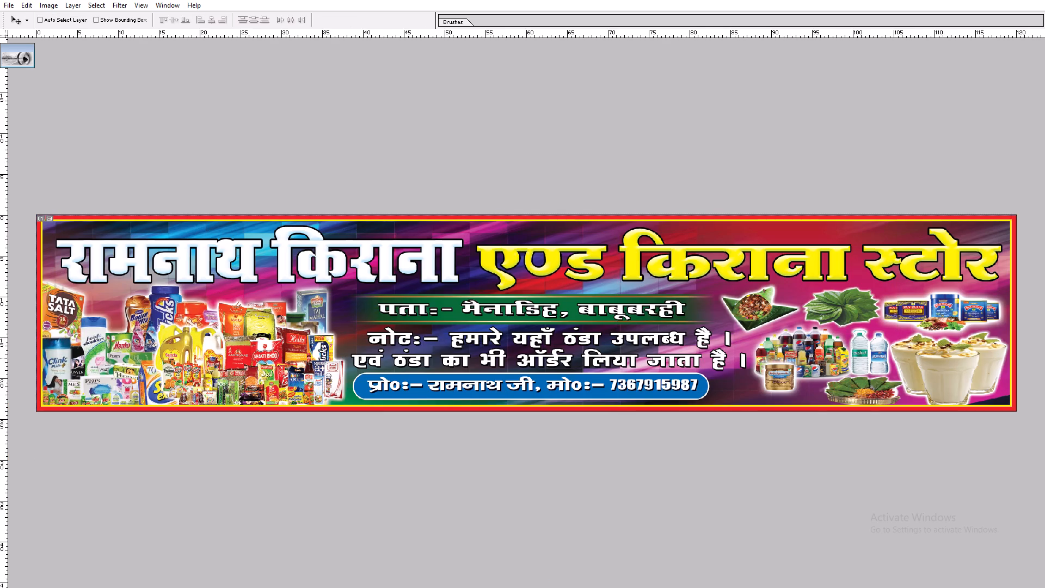
{"action": "key", "text": "alt+l"}
{"action": "key", "text": "alt+l"}
{"action": "key", "text": "alt+l"}
Delete the leaf and spice picture on the tray along the banner's lower right edge.
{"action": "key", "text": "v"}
{"action": "left_click", "coordinate": [856, 390], "text": "ctrl"}
{"action": "key", "text": "alt+l"}
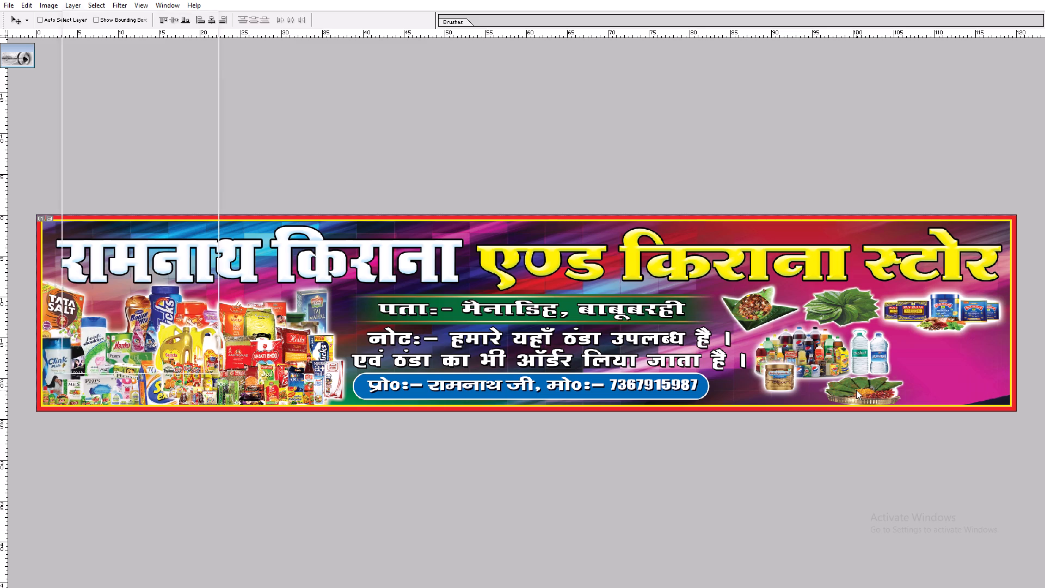
{"action": "key", "text": "alt+l"}
{"action": "left_click", "coordinate": [856, 390]}
{"action": "key", "text": "alt+l"}
{"action": "key", "text": "alt+l"}
{"action": "key", "text": "alt+l"}
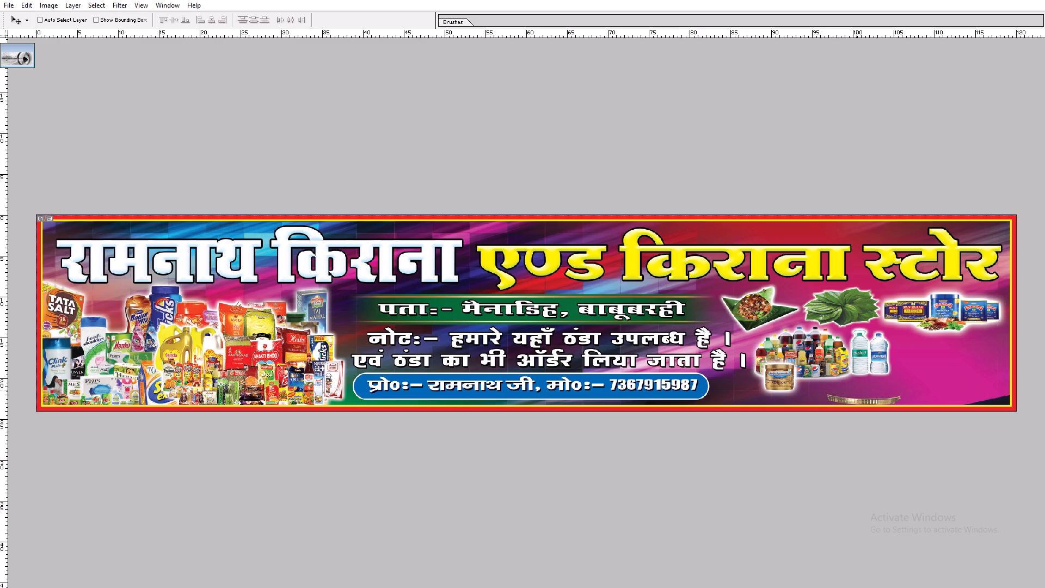
Delete the small jar picture in front of the cold-drink bottles.
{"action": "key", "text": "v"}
{"action": "left_click", "coordinate": [772, 369], "text": "ctrl"}
{"action": "key", "text": "alt+l"}
{"action": "key", "text": "alt+l"}
{"action": "key", "text": "alt+l"}
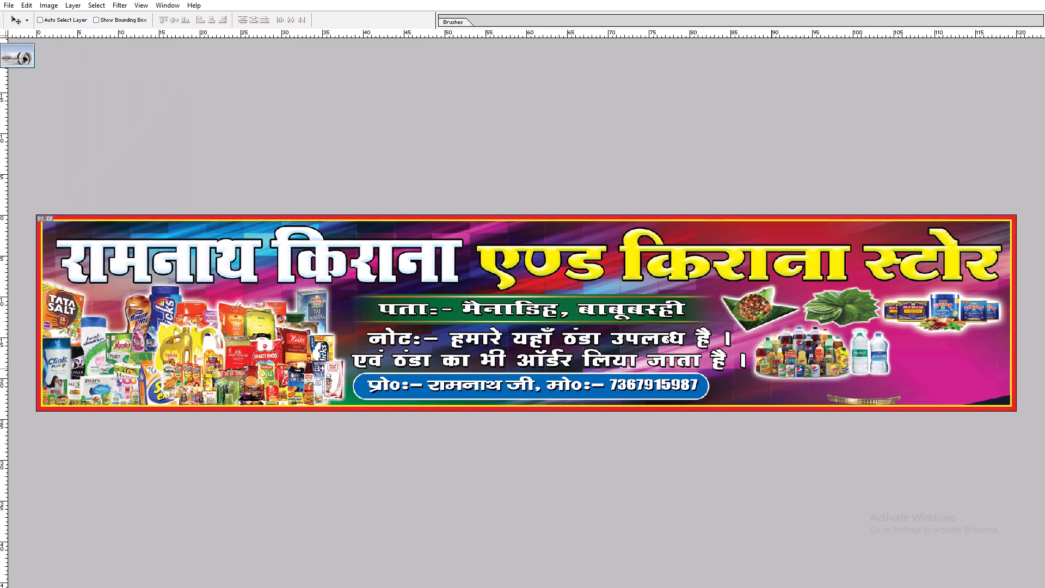
Delete the picture of the betel leaf pile above the water bottles.
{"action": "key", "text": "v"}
{"action": "left_click", "coordinate": [851, 302], "text": "ctrl"}
{"action": "key", "text": "alt+l"}
{"action": "key", "text": "alt+l"}
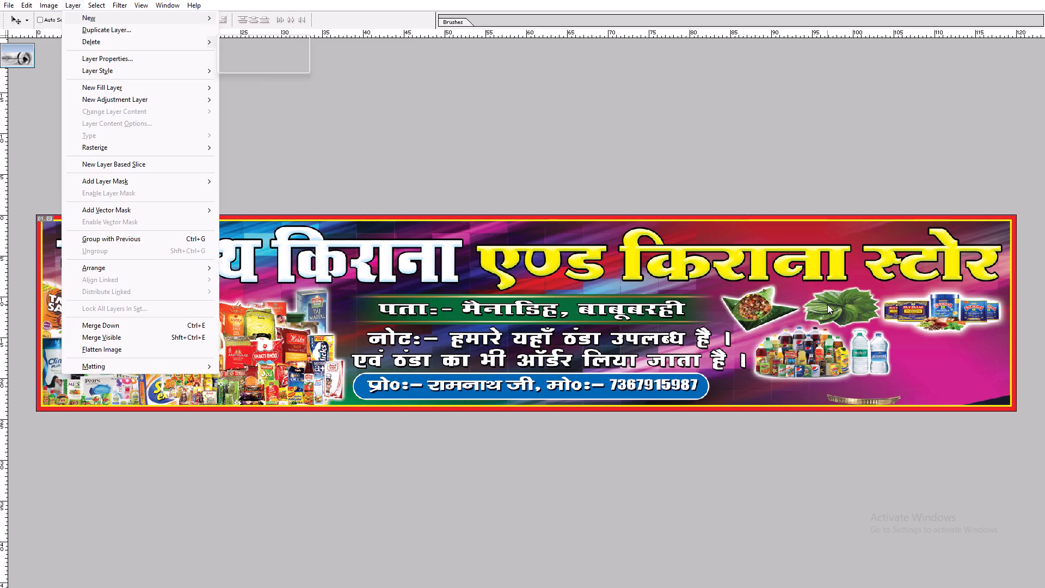
{"action": "left_click", "coordinate": [825, 304]}
{"action": "key", "text": "alt+l"}
{"action": "key", "text": "alt+l"}
{"action": "key", "text": "alt+l"}
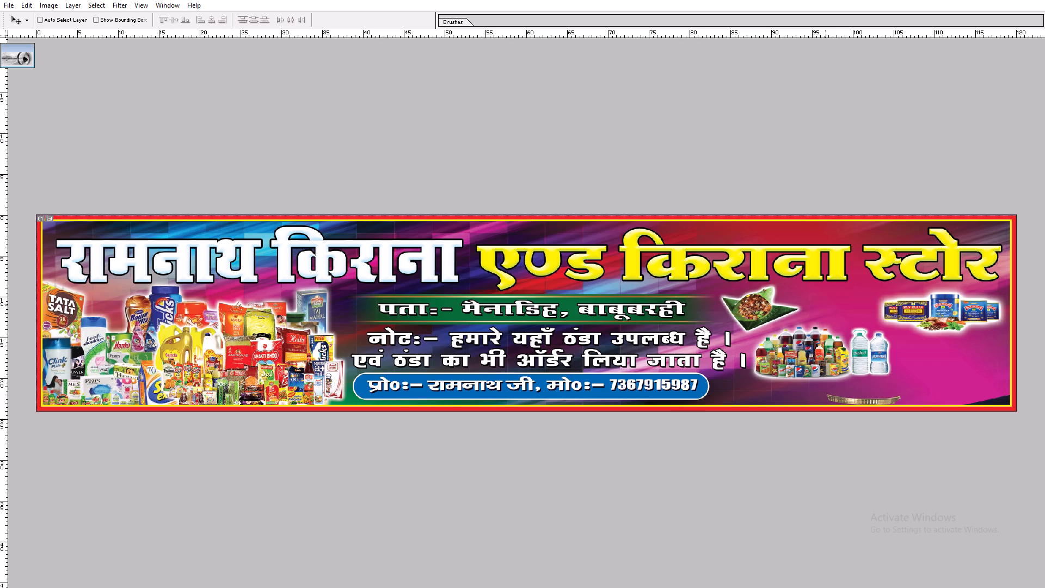
Delete the leftover golden tray picture at the banner's bottom edge below the water bottles.
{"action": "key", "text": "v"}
{"action": "left_click", "coordinate": [860, 397], "text": "ctrl"}
{"action": "left_click", "coordinate": [856, 400], "text": "ctrl"}
{"action": "left_click_drag", "start_coordinate": [856, 400], "coordinate": [859, 384]}
{"action": "left_click_drag", "start_coordinate": [859, 384], "coordinate": [860, 383]}
{"action": "key", "text": "alt+l"}
{"action": "key", "text": "alt+l"}
{"action": "key", "text": "alt+l"}
Delete the picture of the filled paan leaf above the cold-drink bottles.
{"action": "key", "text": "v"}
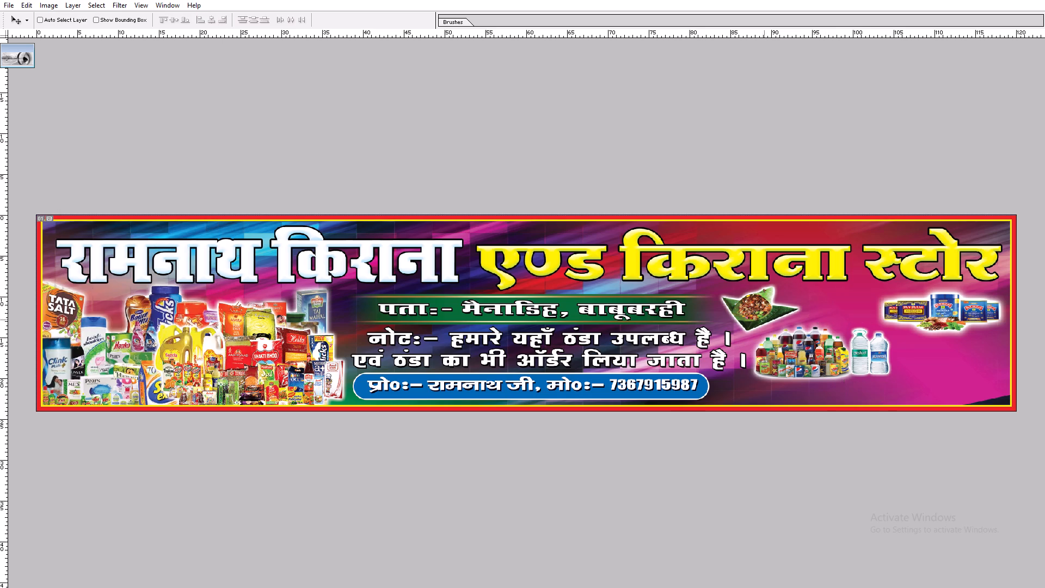
{"action": "left_click", "coordinate": [761, 315], "text": "ctrl"}
{"action": "key", "text": "alt+l"}
{"action": "key", "text": "alt+l"}
{"action": "key", "text": "alt+l"}
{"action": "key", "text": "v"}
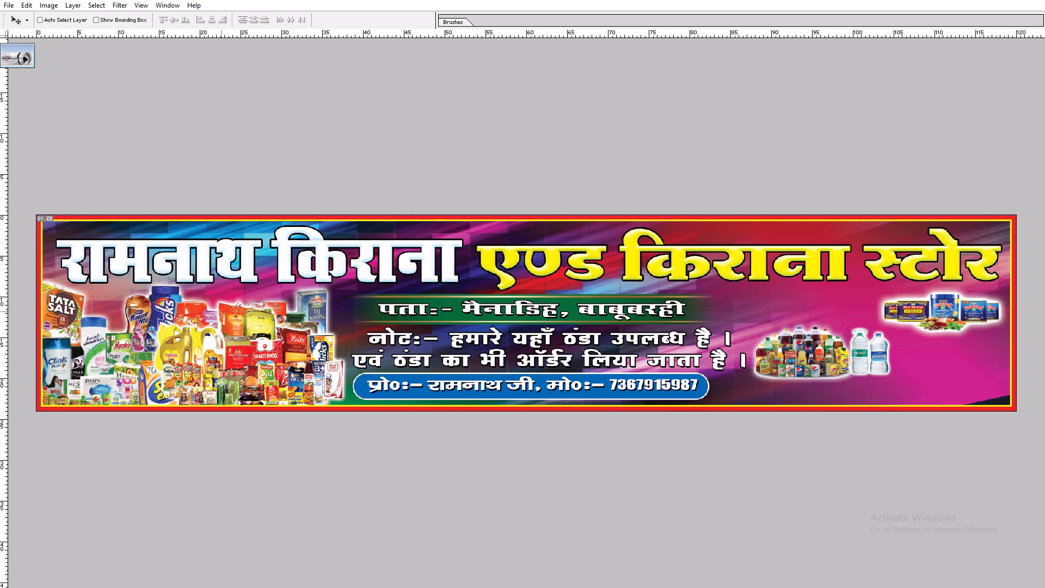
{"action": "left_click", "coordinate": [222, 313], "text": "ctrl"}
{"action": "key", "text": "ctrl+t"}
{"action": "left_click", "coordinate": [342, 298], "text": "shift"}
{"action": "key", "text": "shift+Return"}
Scale the grocery products picture at the banner's left end to 94.2% in width and height.
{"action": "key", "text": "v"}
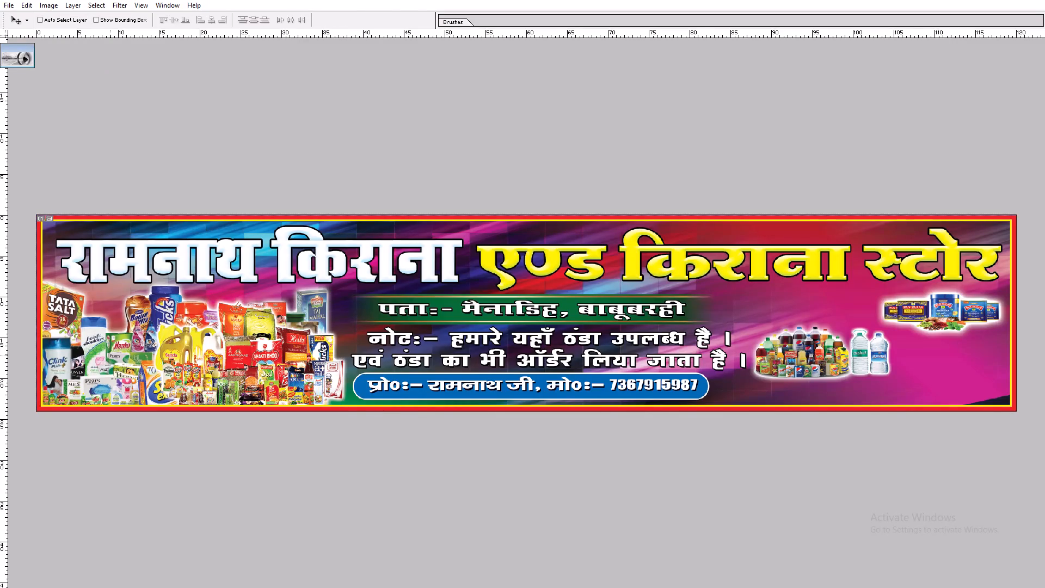
{"action": "left_click", "coordinate": [110, 356], "text": "ctrl+shift"}
{"action": "key", "text": "ctrl+t"}
{"action": "left_click_drag", "start_coordinate": [343, 280], "coordinate": [324, 286], "text": "shift"}
{"action": "key", "text": "shift+Return"}
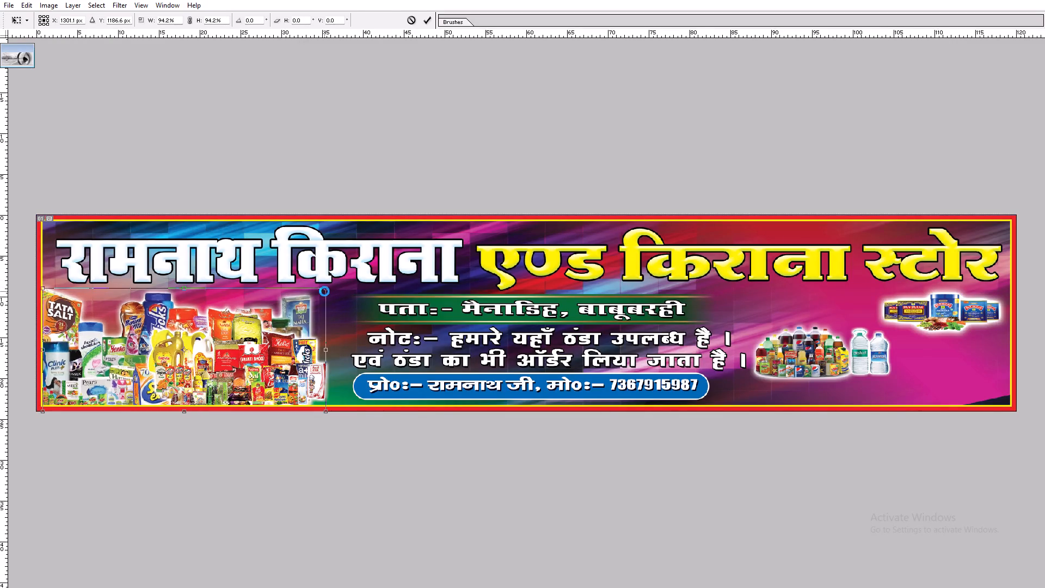
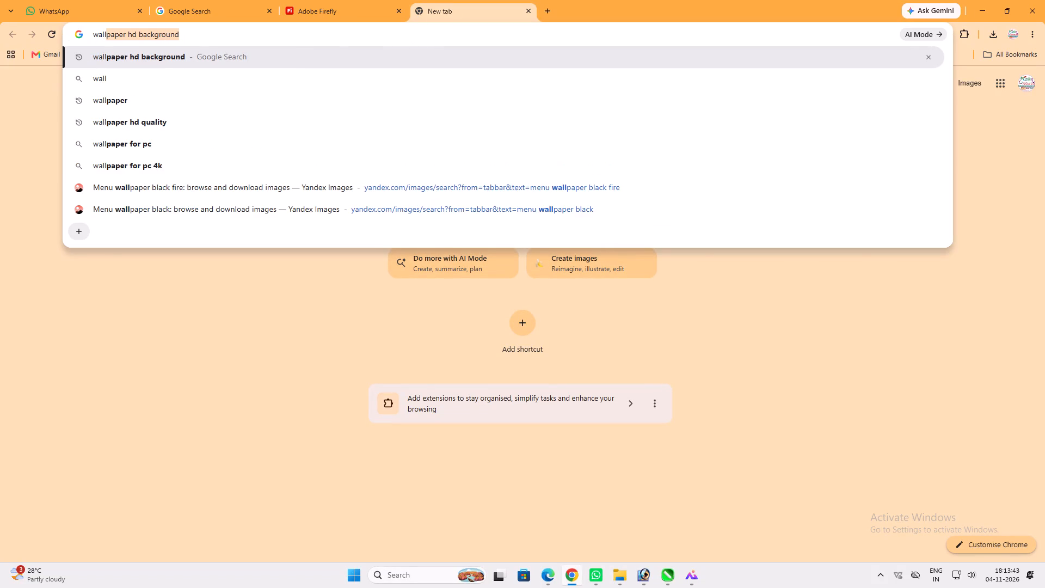
Search Google Images for "wallpaper hd background" and copy Wallpaper Cave's rainbow-coloured wallpaper with white sparkles.
{"action": "key", "text": "Return"}
{"action": "left_click", "coordinate": [255, 137]}
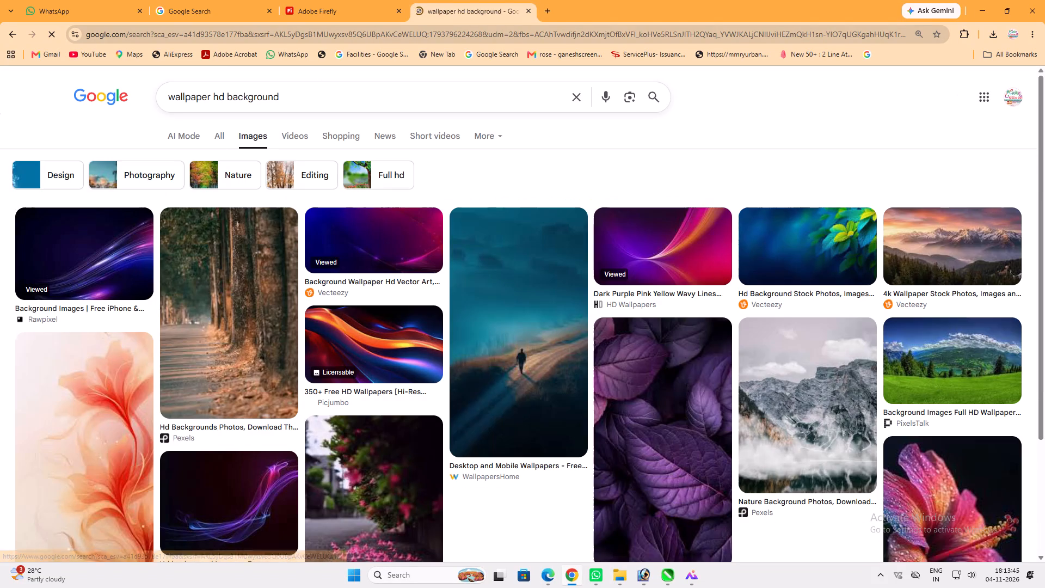
{"action": "scroll", "coordinate": [469, 277], "scroll_direction": "down", "scroll_amount": 6}
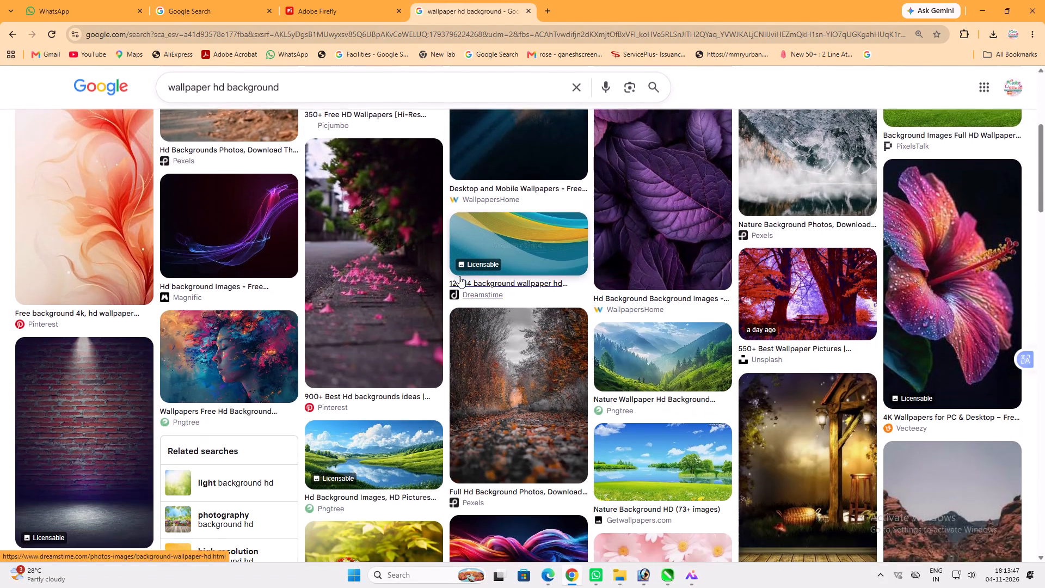
{"action": "scroll", "coordinate": [459, 276], "scroll_direction": "down", "scroll_amount": 14}
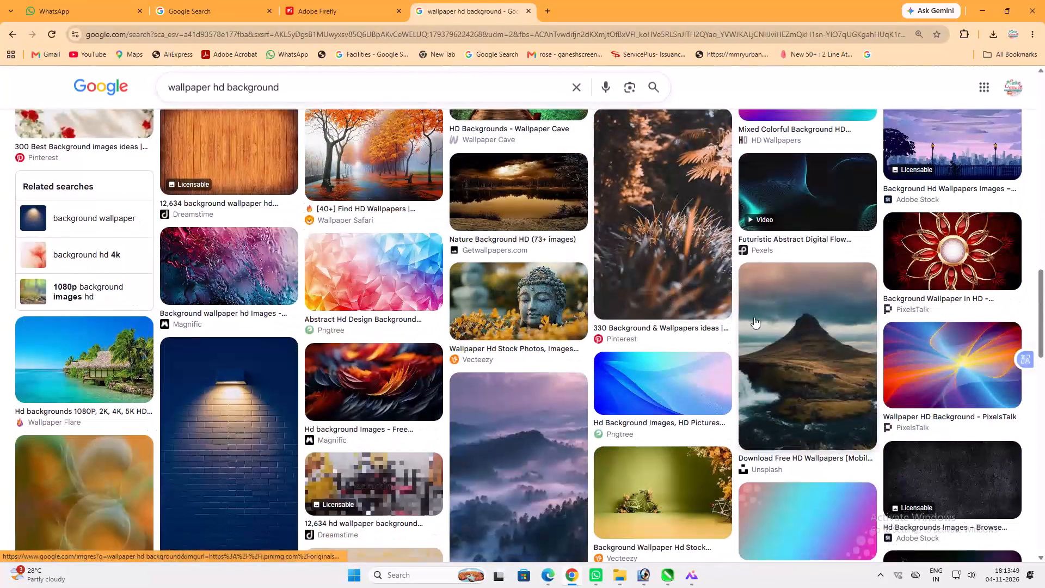
{"action": "scroll", "coordinate": [754, 317], "scroll_direction": "down", "scroll_amount": 1}
{"action": "left_click", "coordinate": [960, 289]}
{"action": "scroll", "coordinate": [932, 474], "scroll_direction": "down", "scroll_amount": 4}
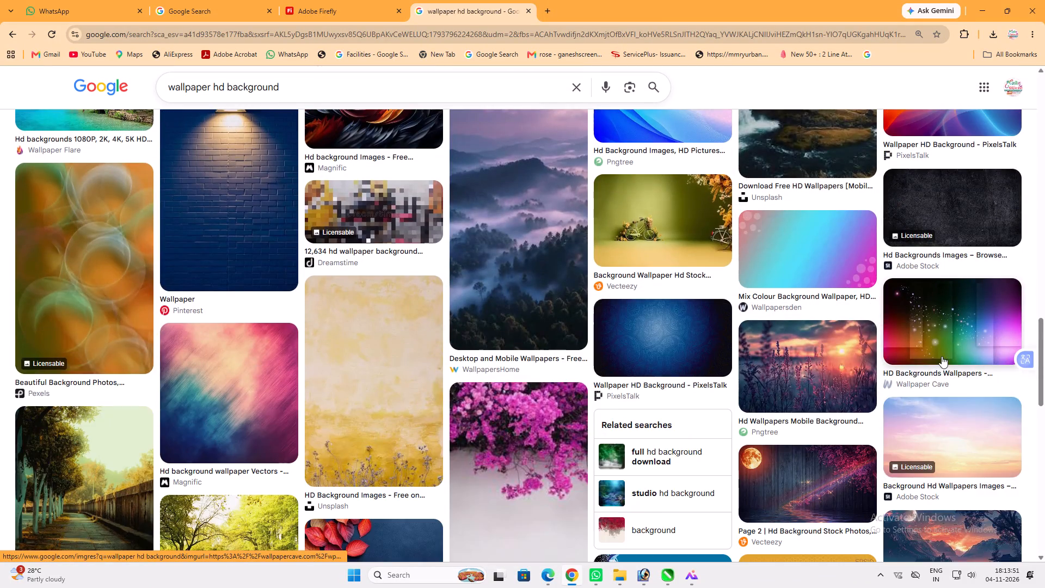
{"action": "left_click", "coordinate": [942, 356]}
{"action": "scroll", "coordinate": [859, 269], "scroll_direction": "down", "scroll_amount": 1}
{"action": "scroll", "coordinate": [815, 227], "scroll_direction": "up", "scroll_amount": 2}
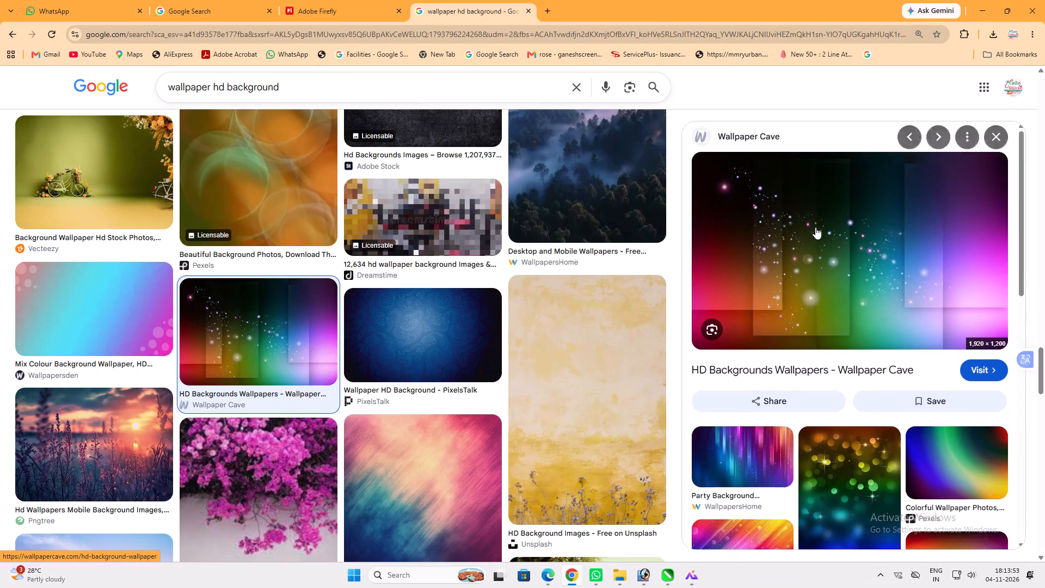
{"action": "right_click", "coordinate": [814, 219]}
{"action": "left_click", "coordinate": [869, 384]}
Switch to Photoshop, paste the copied wallpaper into the banner and align it with the canvas's left and top edges.
{"action": "left_click", "coordinate": [647, 567]}
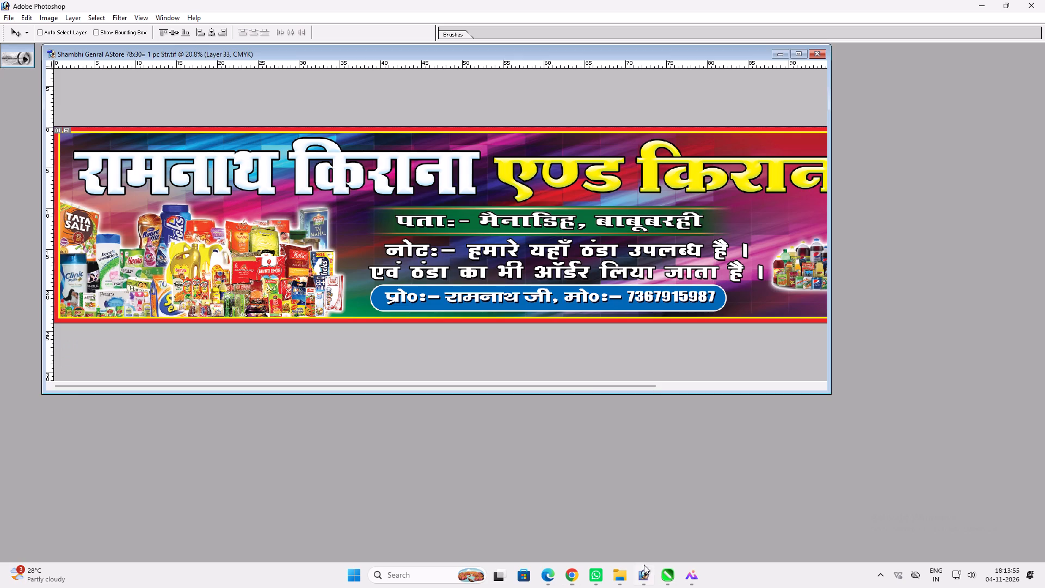
{"action": "key", "text": "ctrl+v"}
{"action": "double_click", "coordinate": [559, 54]}
{"action": "key", "text": "v"}
{"action": "key", "text": "v"}
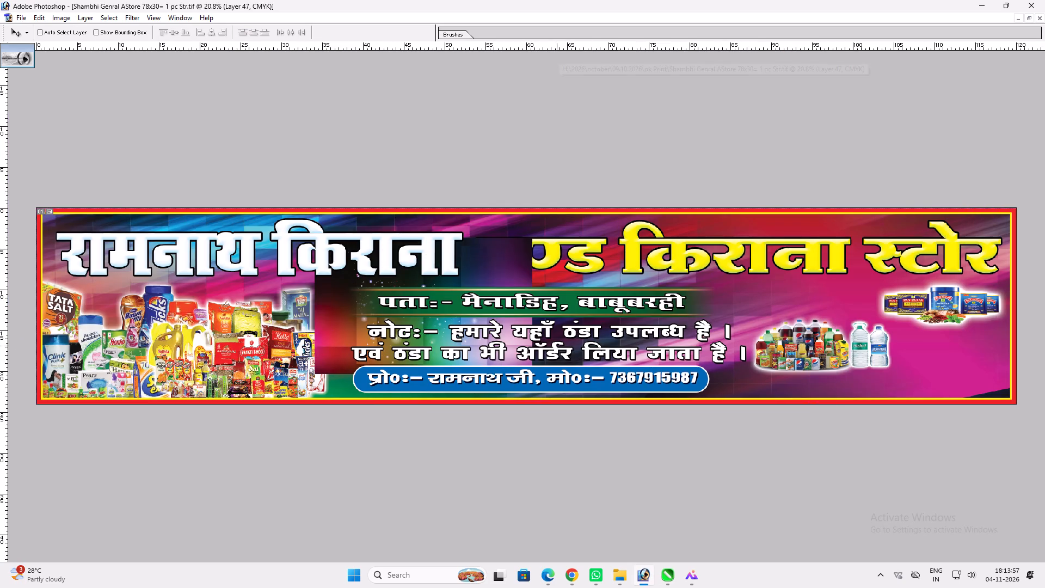
{"action": "left_click_drag", "start_coordinate": [542, 345], "coordinate": [331, 313]}
{"action": "key", "text": "ctrl+a"}
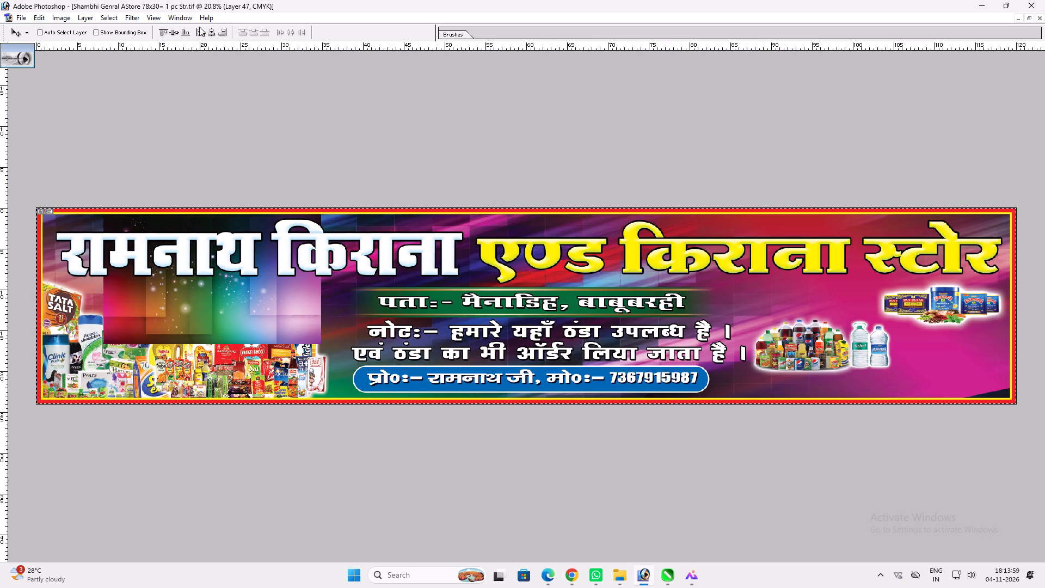
{"action": "left_click", "coordinate": [198, 30]}
{"action": "left_click", "coordinate": [161, 30]}
{"action": "key", "text": "ctrl+d"}
Enlarge the pasted wallpaper from the banner's top-left corner to the full banner height, about 37 inches wide.
{"action": "key", "text": "ctrl+t"}
{"action": "left_click_drag", "start_coordinate": [254, 346], "coordinate": [261, 348], "text": "shift"}
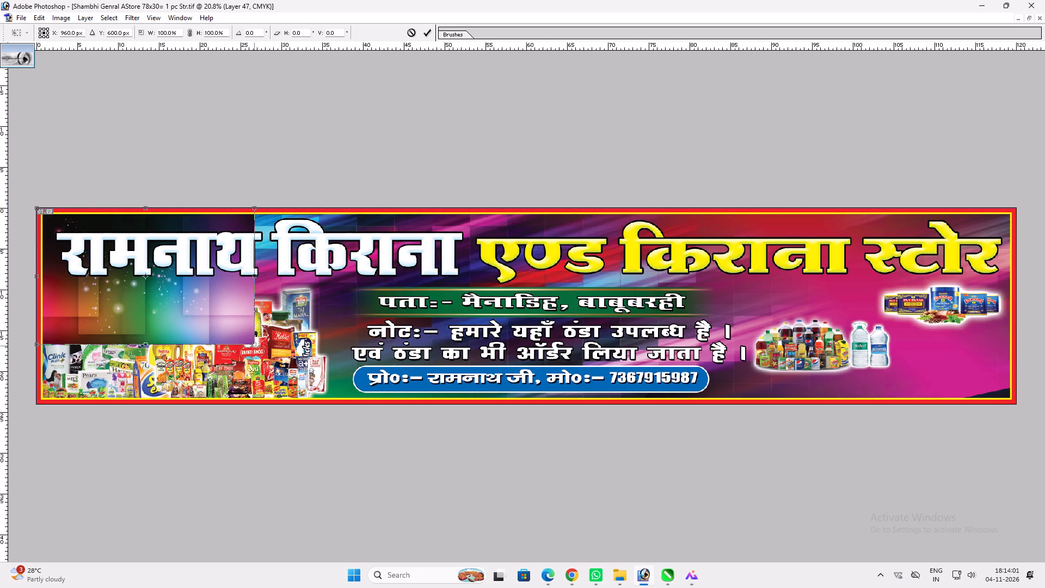
{"action": "left_click_drag", "start_coordinate": [261, 348], "coordinate": [354, 381], "text": "shift"}
{"action": "key", "text": "shift+Return"}
Duplicate the wallpaper and flip the copy horizontally.
{"action": "left_click_drag", "start_coordinate": [270, 345], "coordinate": [298, 345], "text": "alt+shift"}
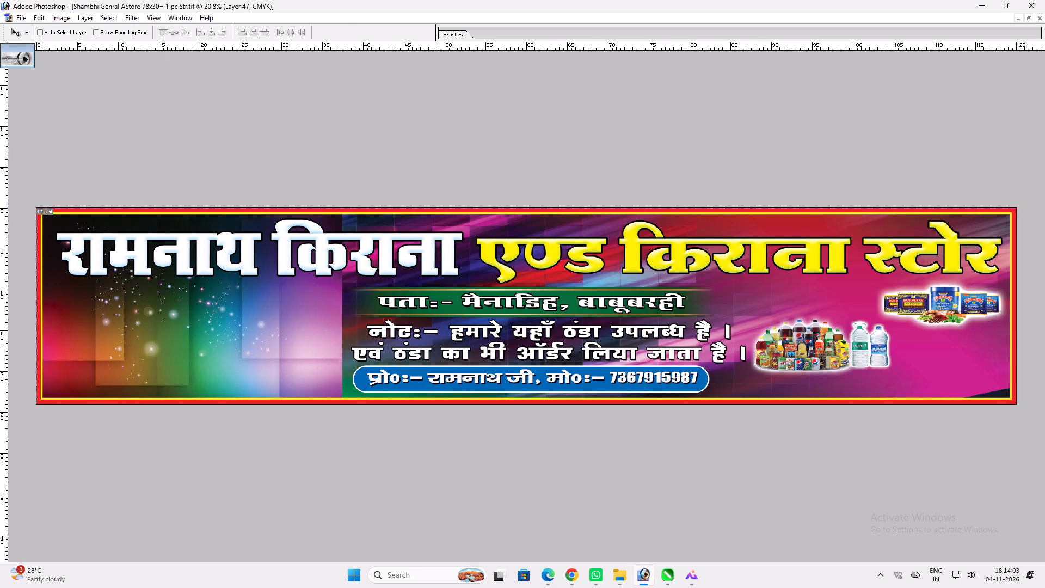
{"action": "left_click_drag", "start_coordinate": [298, 345], "coordinate": [343, 342], "text": "alt+shift"}
{"action": "key", "text": "ctrl+t"}
{"action": "right_click", "coordinate": [343, 342], "text": "ctrl"}
{"action": "left_click", "coordinate": [391, 468]}
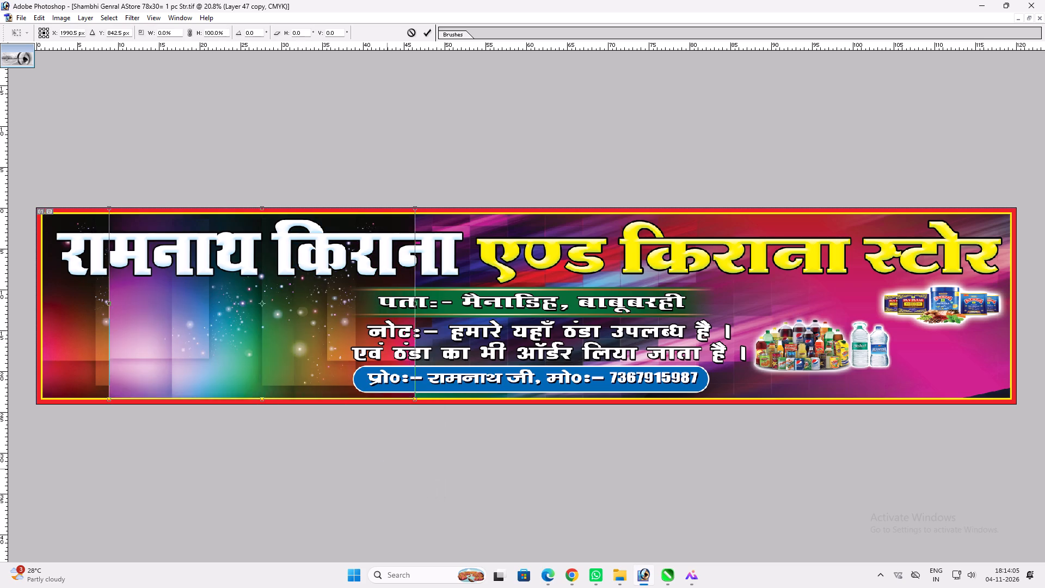
{"action": "key", "text": "Return"}
Move the mirrored wallpaper copy against the original's right edge so the two halves meet without a gap.
{"action": "key", "text": "v"}
{"action": "left_click_drag", "start_coordinate": [217, 330], "coordinate": [452, 338], "text": "shift"}
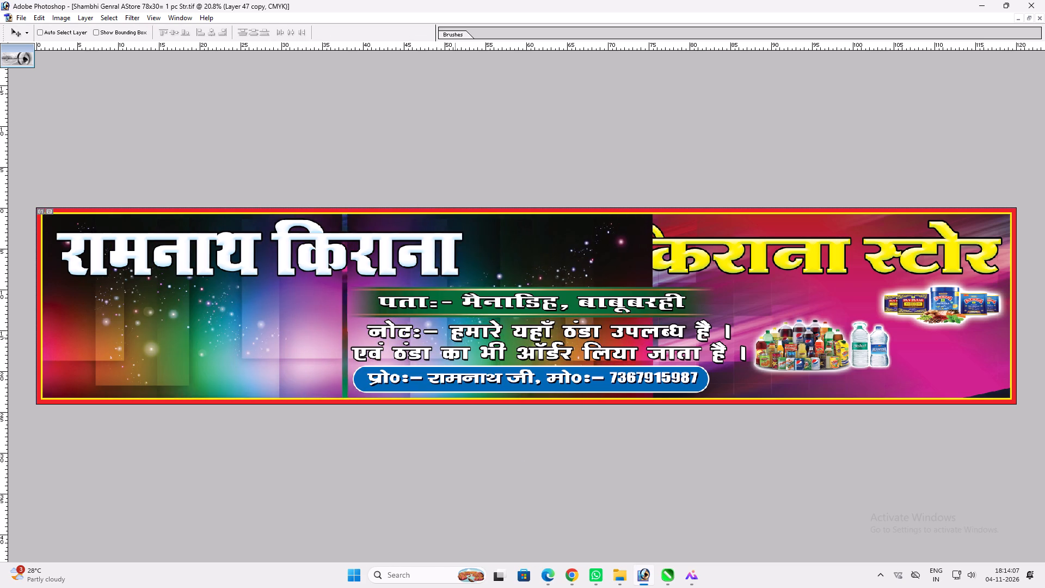
{"action": "left_click_drag", "start_coordinate": [452, 338], "coordinate": [451, 339], "text": "shift"}
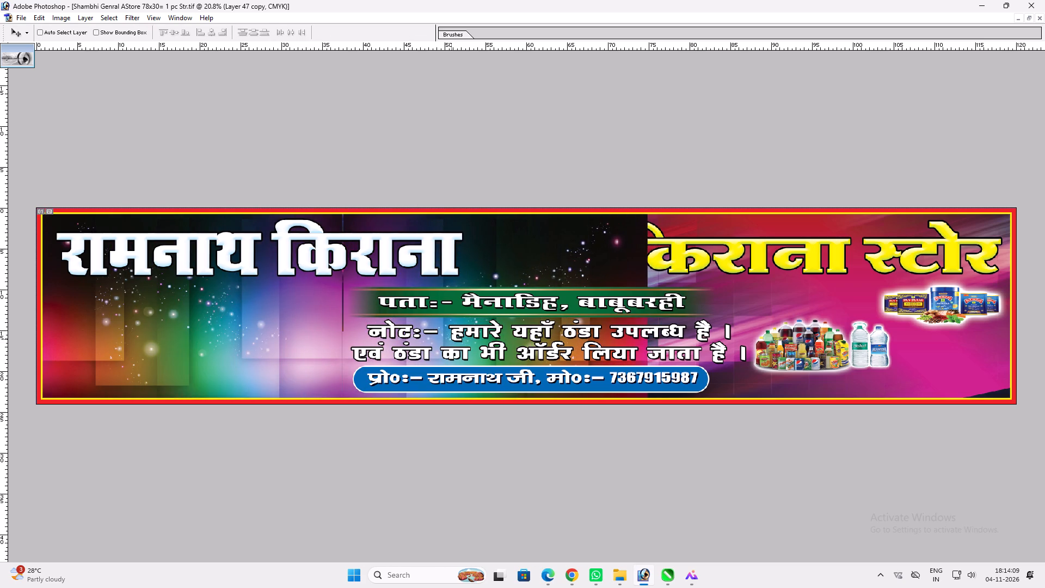
{"action": "left_click_drag", "start_coordinate": [451, 339], "coordinate": [449, 339], "text": "shift"}
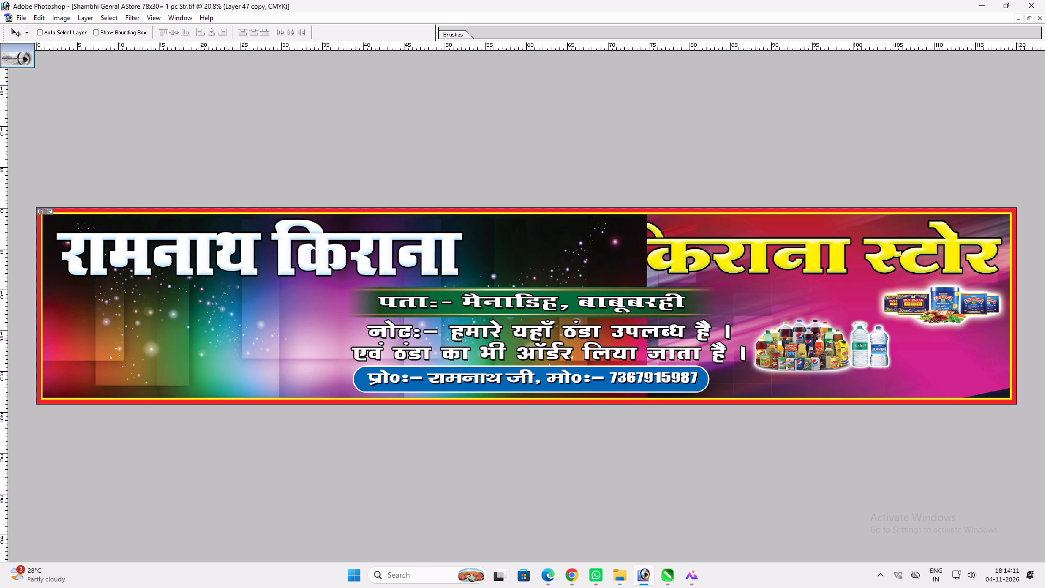
Merge the two wallpaper halves into one layer and stretch it horizontally across the banner's full width.
{"action": "left_click", "coordinate": [231, 333], "text": "ctrl+shift"}
{"action": "key", "text": "ctrl+e"}
{"action": "key", "text": "ctrl+t"}
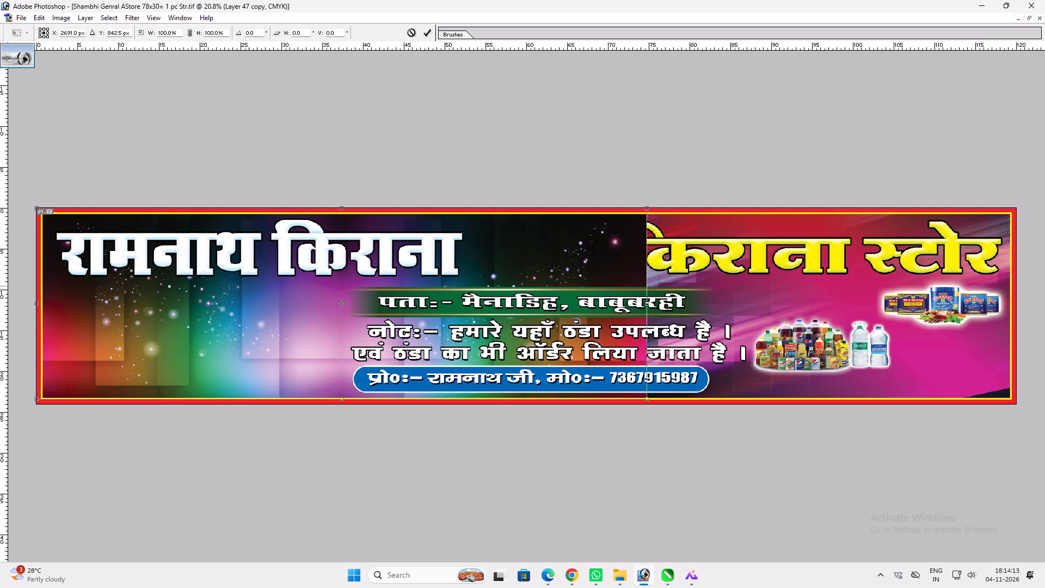
{"action": "left_click_drag", "start_coordinate": [648, 278], "coordinate": [1016, 291], "text": "shift"}
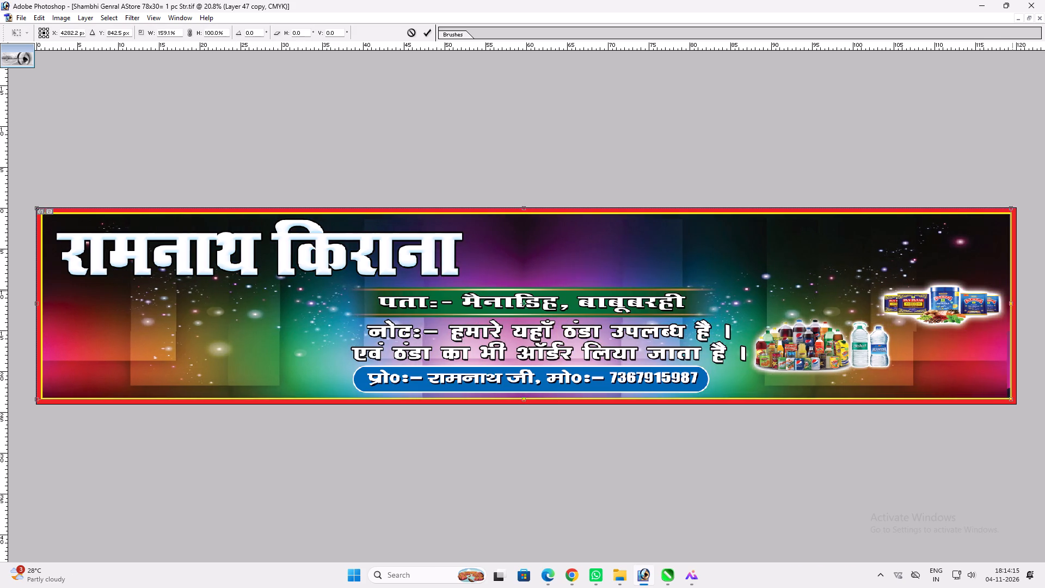
{"action": "left_click_drag", "start_coordinate": [1016, 291], "coordinate": [993, 287], "text": "shift"}
{"action": "key", "text": "Return"}
{"action": "key", "text": "ctrl+t"}
{"action": "left_click_drag", "start_coordinate": [992, 279], "coordinate": [1019, 279], "text": "shift"}
{"action": "key", "text": "Return"}
{"action": "key", "text": "v"}
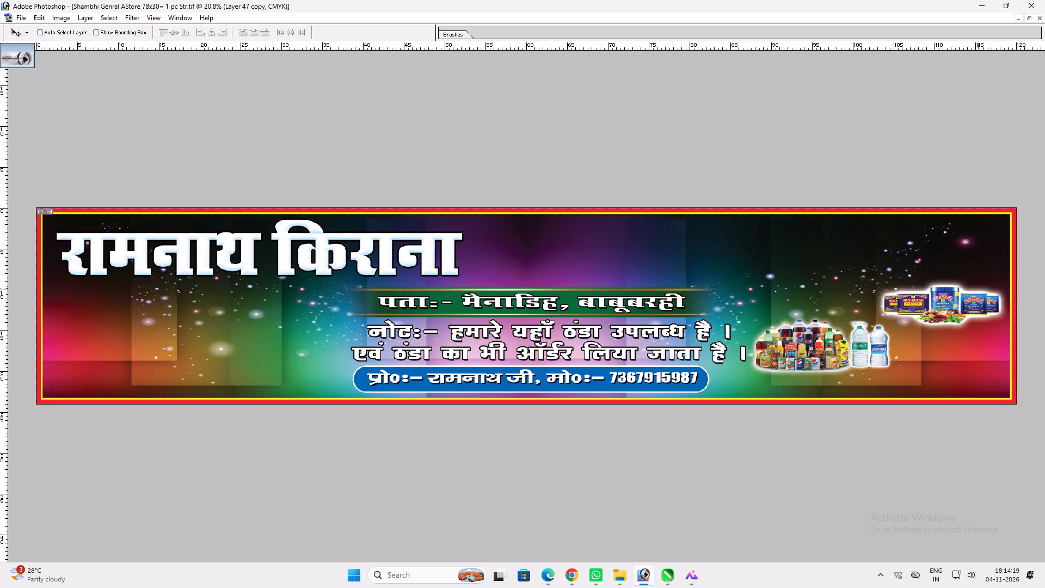
Send the wallpaper layer to the back, then raise it just above the old background, behind the text and product pictures.
{"action": "key", "text": "ctrl+shift+bracketleft"}
{"action": "key", "text": "ctrl+bracketright"}
{"action": "key", "text": "ctrl+bracketright"}
{"action": "key", "text": "ctrl+bracketright"}
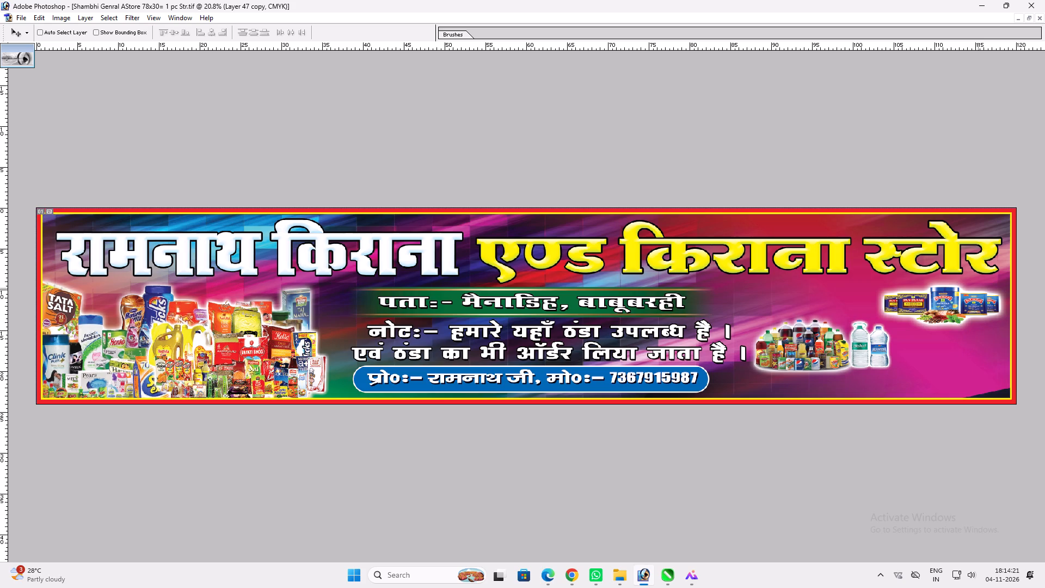
{"action": "key", "text": "ctrl+bracketright"}
{"action": "key", "text": "ctrl+bracketright"}
{"action": "key", "text": "ctrl+bracketright"}
{"action": "key", "text": "ctrl+bracketright"}
{"action": "key", "text": "ctrl+bracketright"}
{"action": "key", "text": "ctrl+bracketright"}
{"action": "key", "text": "v"}
Stretch the yellow title "एण्ड किराना स्टोर" upward to about 102.3% height, and extend its bottom edge slightly downward.
{"action": "scroll", "coordinate": [710, 266], "scroll_direction": "up", "scroll_amount": 1}
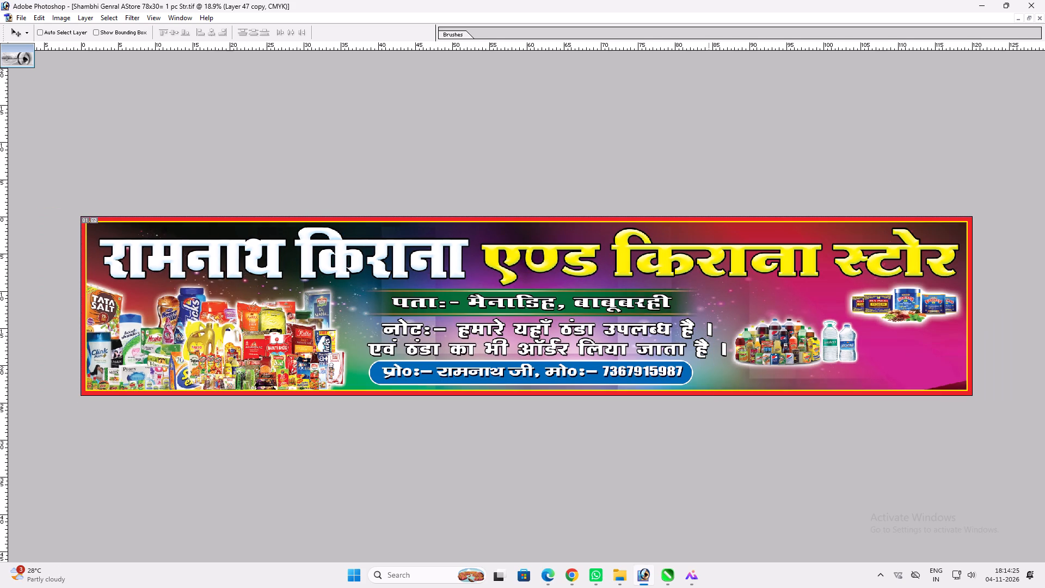
{"action": "left_click", "coordinate": [687, 269], "text": "ctrl"}
{"action": "key", "text": "ctrl+t"}
{"action": "left_click_drag", "start_coordinate": [710, 230], "coordinate": [716, 228], "text": "shift"}
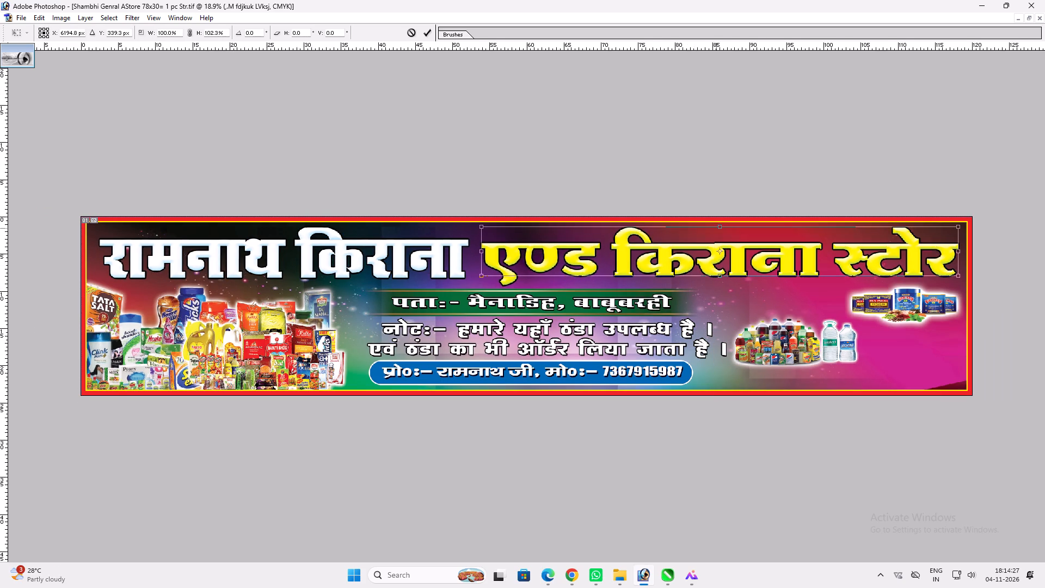
{"action": "key", "text": "shift+Return"}
{"action": "key", "text": "v"}
{"action": "key", "text": "ctrl+t"}
{"action": "left_click_drag", "start_coordinate": [797, 276], "coordinate": [789, 278], "text": "shift"}
{"action": "key", "text": "shift+Return"}
{"action": "key", "text": "v"}
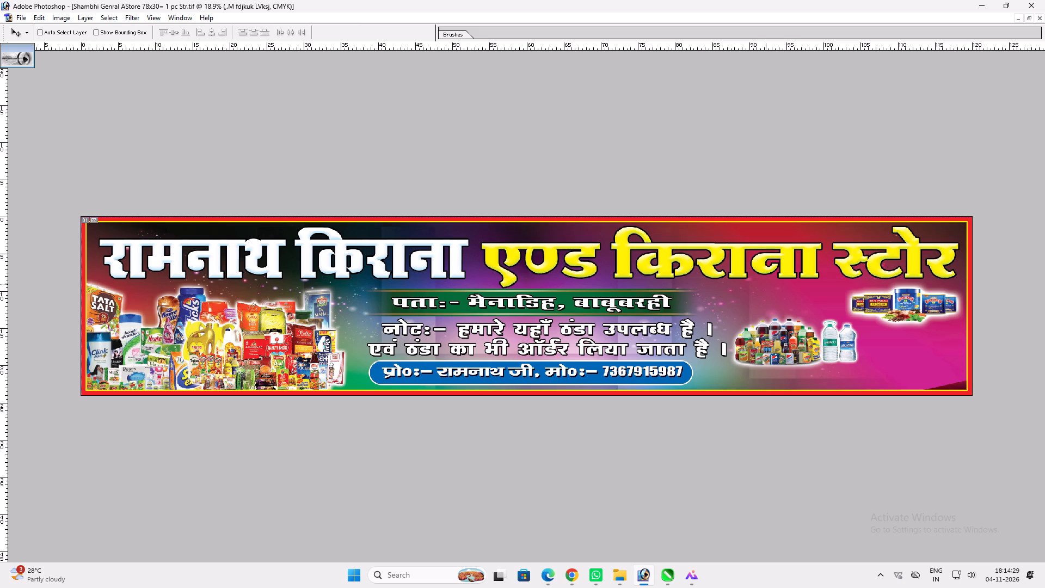
Stretch the white title "रामनाथ किराना" slightly taller by extending its bottom edge downward.
{"action": "left_click", "coordinate": [462, 236], "text": "ctrl"}
{"action": "left_click", "coordinate": [458, 243], "text": "ctrl"}
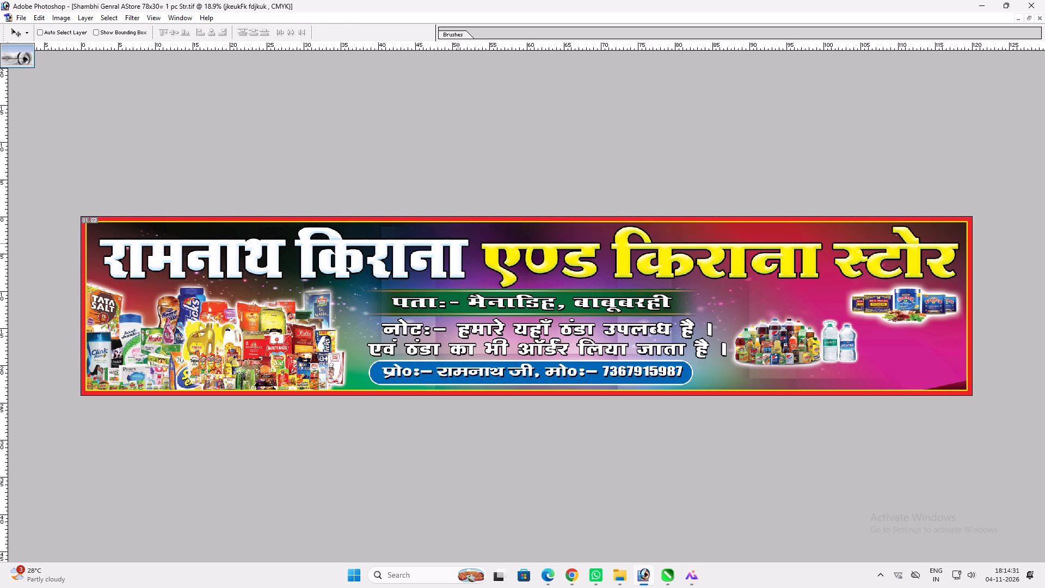
{"action": "left_click", "coordinate": [458, 244]}
{"action": "key", "text": "ctrl+z"}
{"action": "key", "text": "ctrl+t"}
{"action": "left_click_drag", "start_coordinate": [431, 279], "coordinate": [426, 281]}
{"action": "key", "text": "shift+Return"}
{"action": "key", "text": "v"}
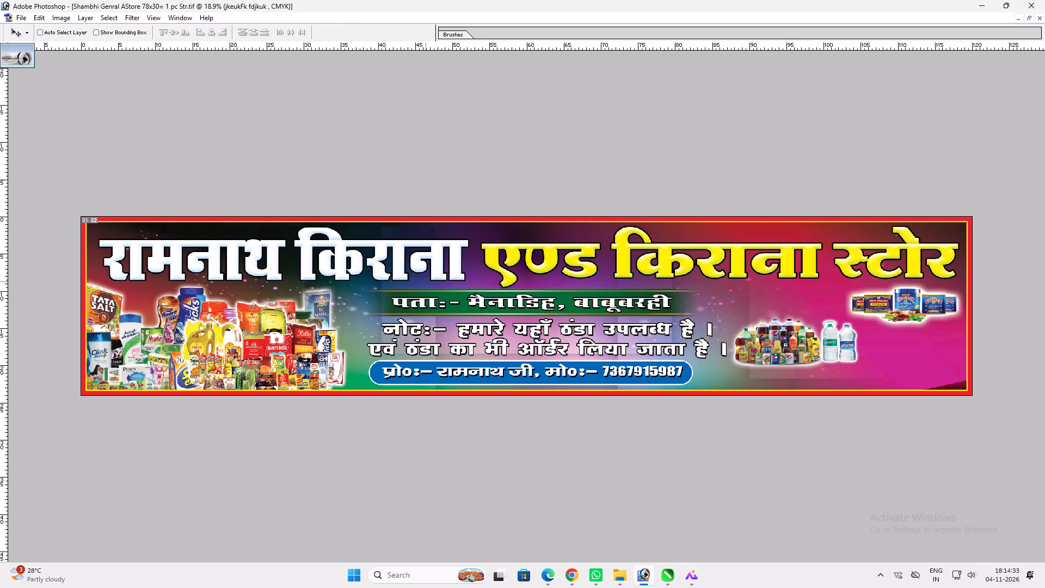
{"action": "key", "text": "ctrl+z"}
{"action": "key", "text": "ctrl+t"}
{"action": "left_click_drag", "start_coordinate": [419, 282], "coordinate": [415, 287], "text": "shift"}
{"action": "key", "text": "shift+Return"}
{"action": "key", "text": "v"}
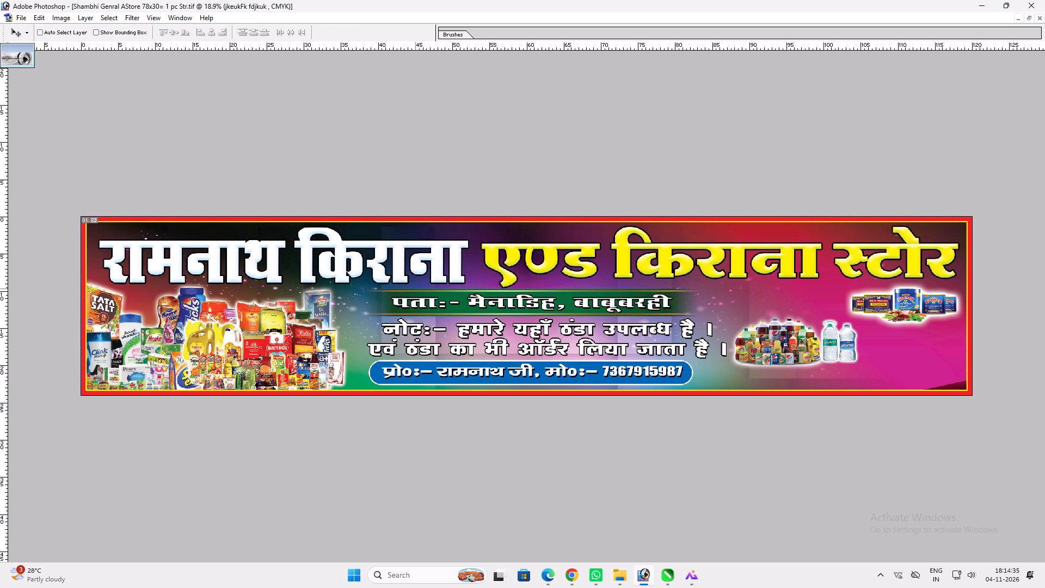
Duplicate the white title, apply Motion Blur to the copy and place it behind the original as a dark extruded shadow.
{"action": "key", "text": "ctrl+h"}
{"action": "key", "text": "ctrl+j"}
{"action": "key", "text": "alt+t"}
{"action": "type", "text": "bm"}
{"action": "key", "text": "Return"}
{"action": "key", "text": "Return"}
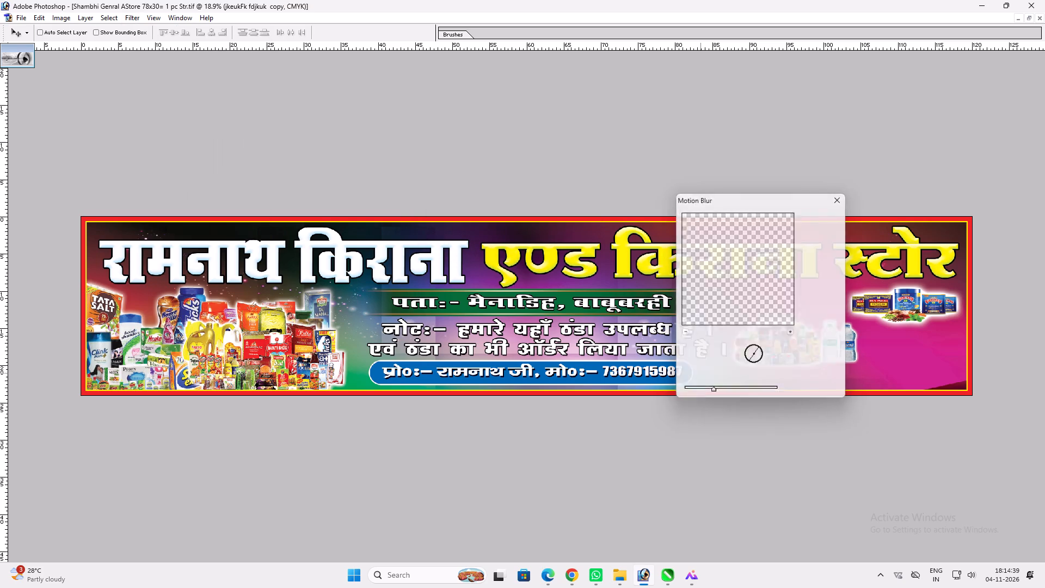
{"action": "key", "text": "ctrl+bracketleft"}
{"action": "key", "text": "v"}
{"action": "key", "text": "v"}
{"action": "left_click", "coordinate": [606, 367]}
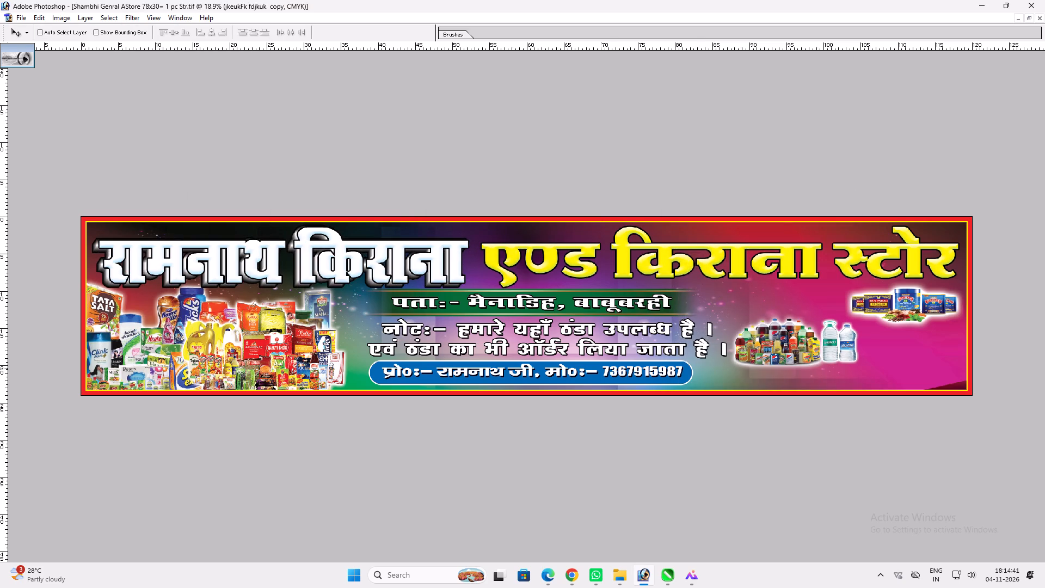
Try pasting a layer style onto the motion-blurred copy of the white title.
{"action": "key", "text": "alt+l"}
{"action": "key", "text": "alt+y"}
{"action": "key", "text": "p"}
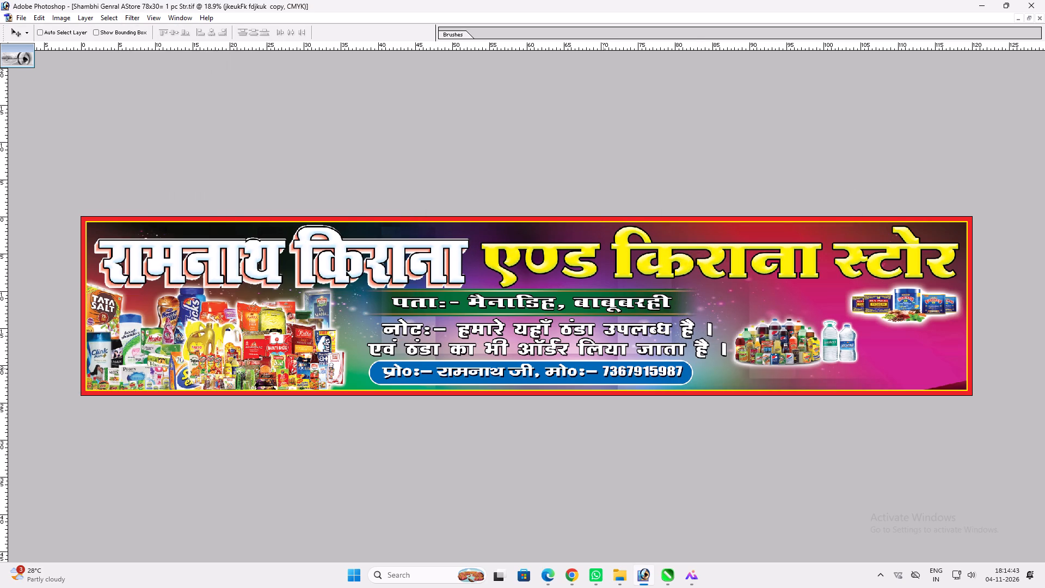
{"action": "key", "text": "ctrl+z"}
Delete the red and yellow border frame around the banner.
{"action": "left_click", "coordinate": [615, 219], "text": "ctrl"}
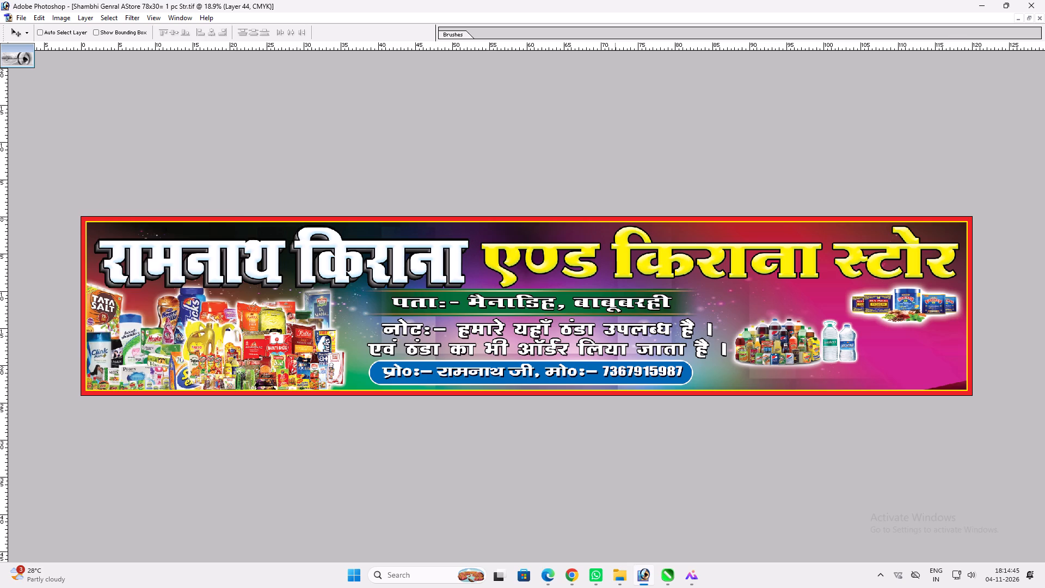
{"action": "key", "text": "alt+l"}
{"action": "key", "text": "alt+l"}
{"action": "key", "text": "alt+l"}
{"action": "key", "text": "v"}
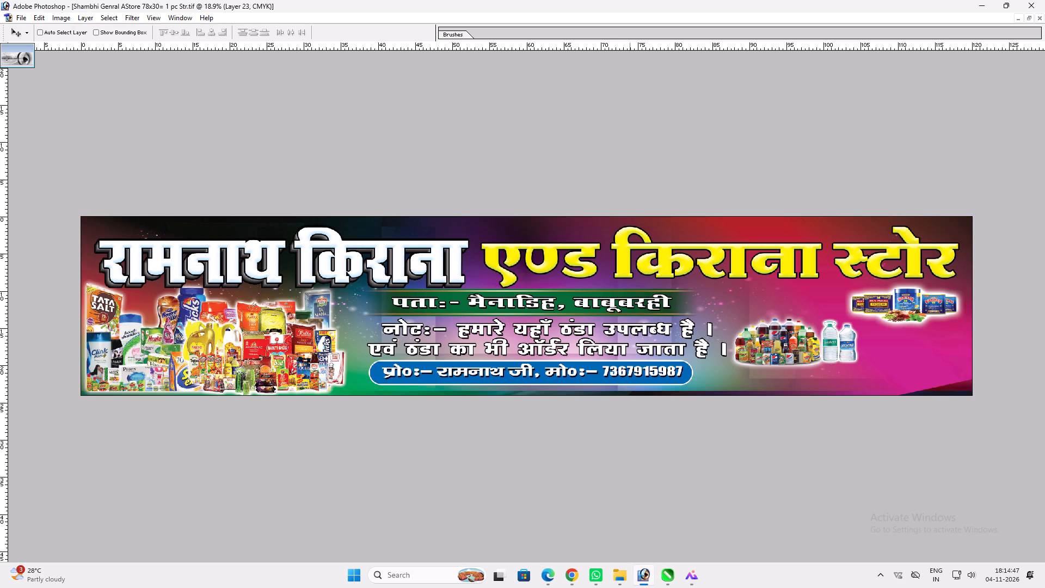
{"action": "left_click", "coordinate": [611, 581]}
{"action": "left_click", "coordinate": [702, 526]}
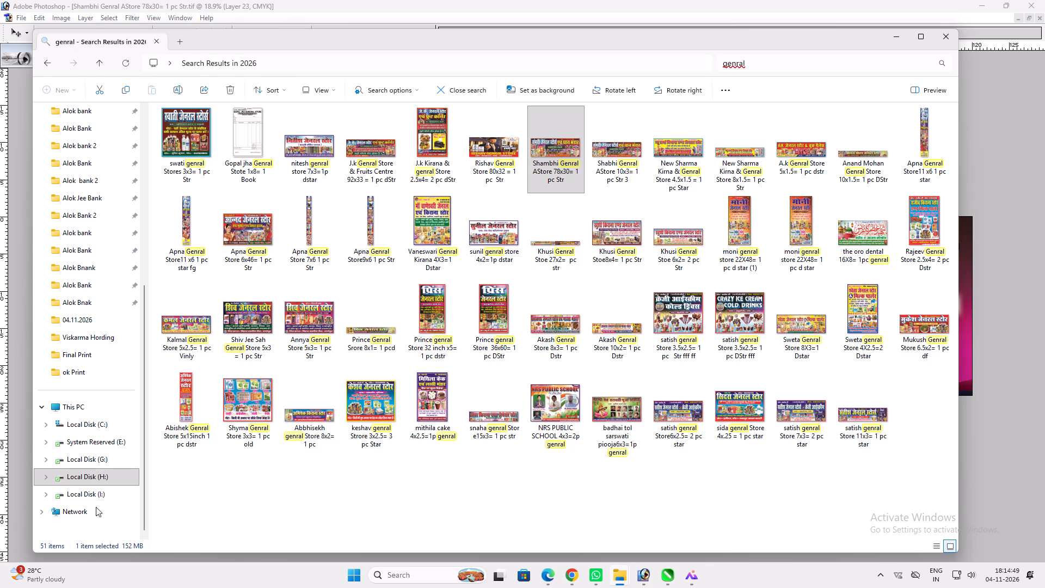
{"action": "scroll", "coordinate": [115, 469], "scroll_direction": "up", "scroll_amount": 9}
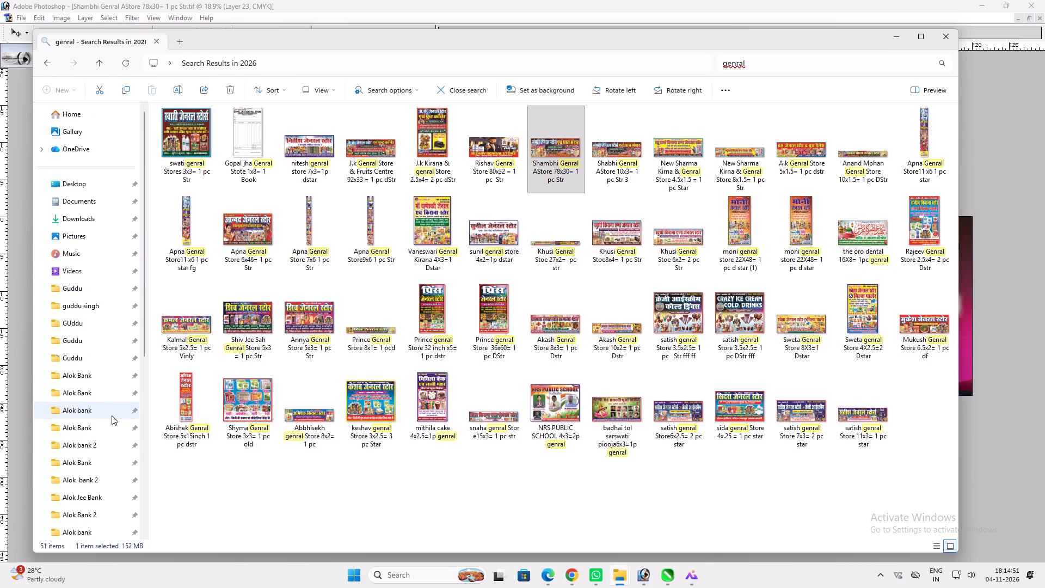
{"action": "scroll", "coordinate": [105, 495], "scroll_direction": "down", "scroll_amount": 4}
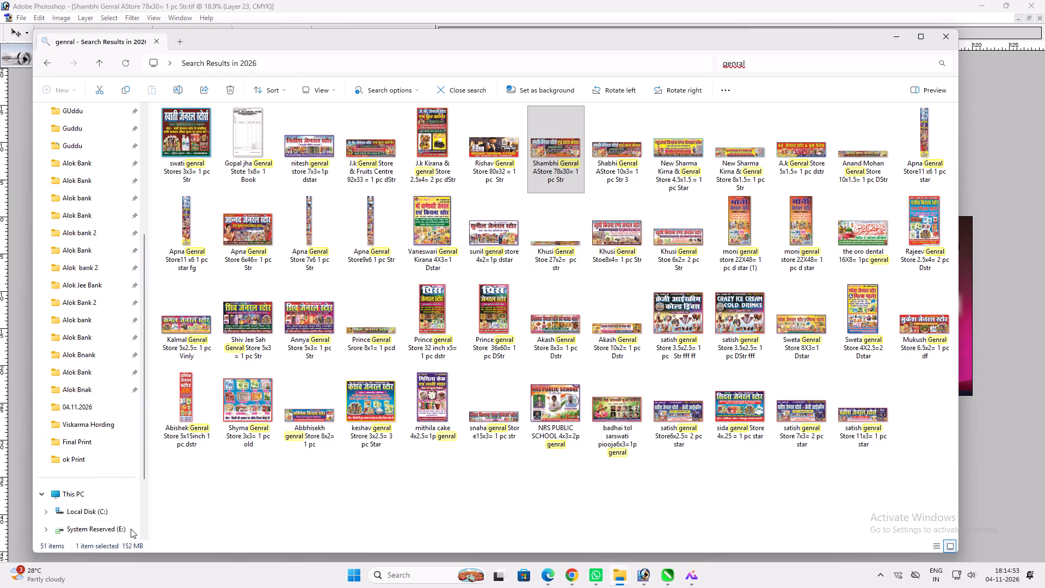
{"action": "scroll", "coordinate": [118, 518], "scroll_direction": "down", "scroll_amount": 2}
{"action": "left_click", "coordinate": [89, 480]}
{"action": "left_click", "coordinate": [186, 157]}
{"action": "double_click", "coordinate": [185, 152]}
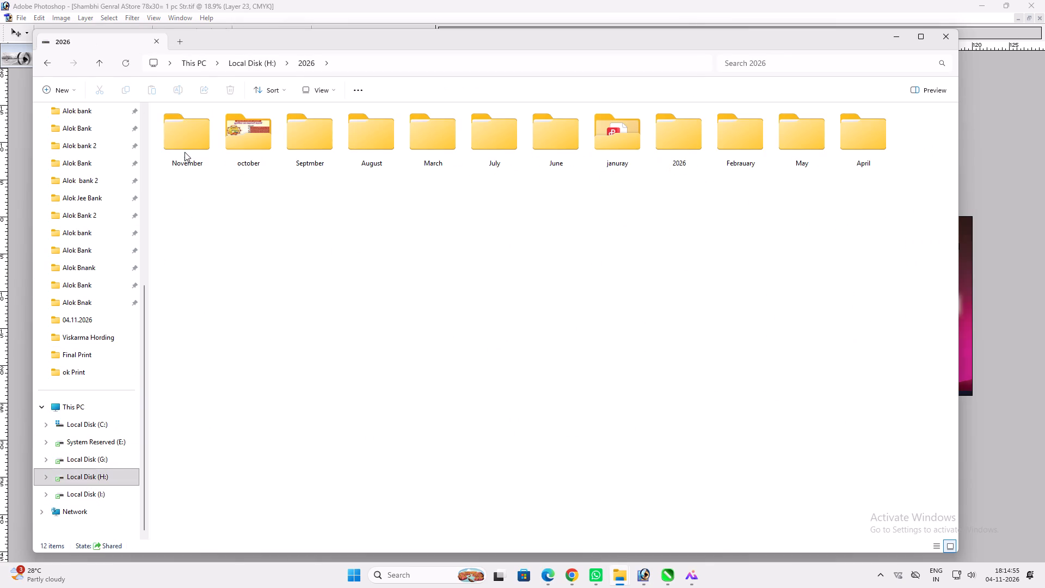
{"action": "double_click", "coordinate": [190, 155]}
{"action": "key", "text": "BackSpace"}
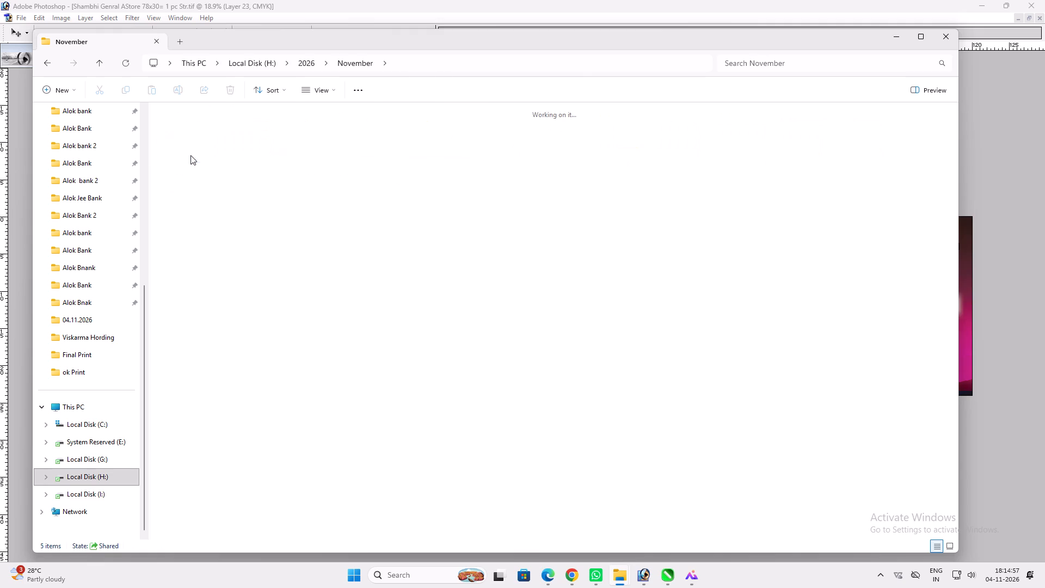
{"action": "double_click", "coordinate": [604, 142]}
{"action": "left_click_drag", "start_coordinate": [429, 251], "coordinate": [662, 526]}
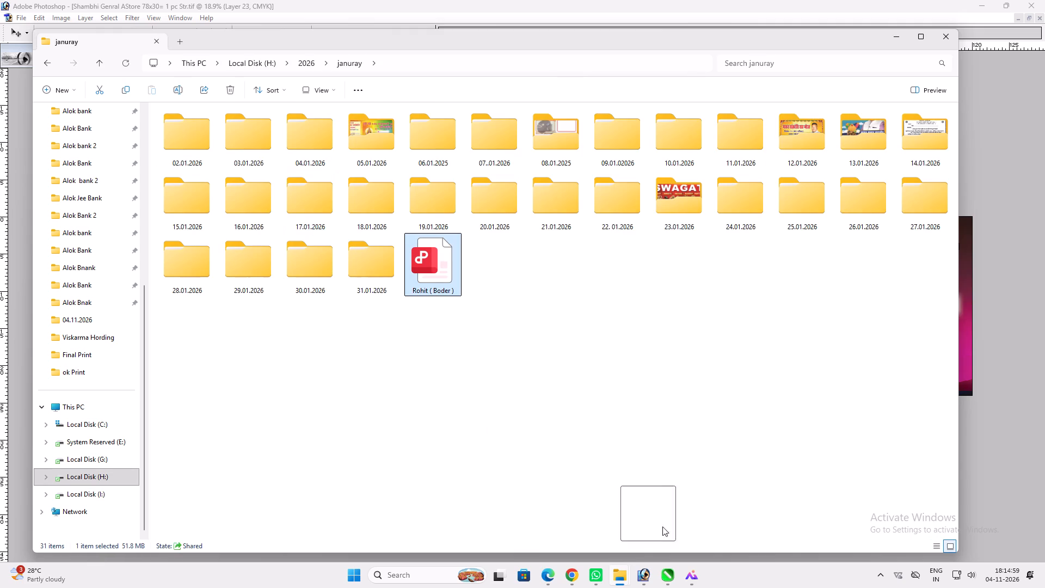
{"action": "left_click_drag", "start_coordinate": [662, 526], "coordinate": [650, 448]}
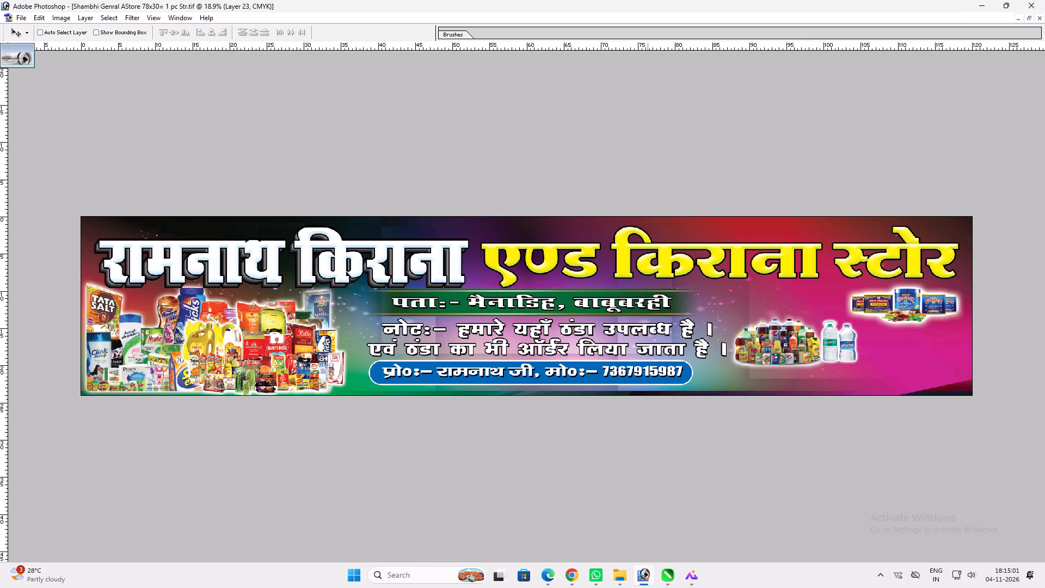
Copy the floral border strip into the banner, place it at the top-left corner and scale it to about 86%.
{"action": "key", "text": "v"}
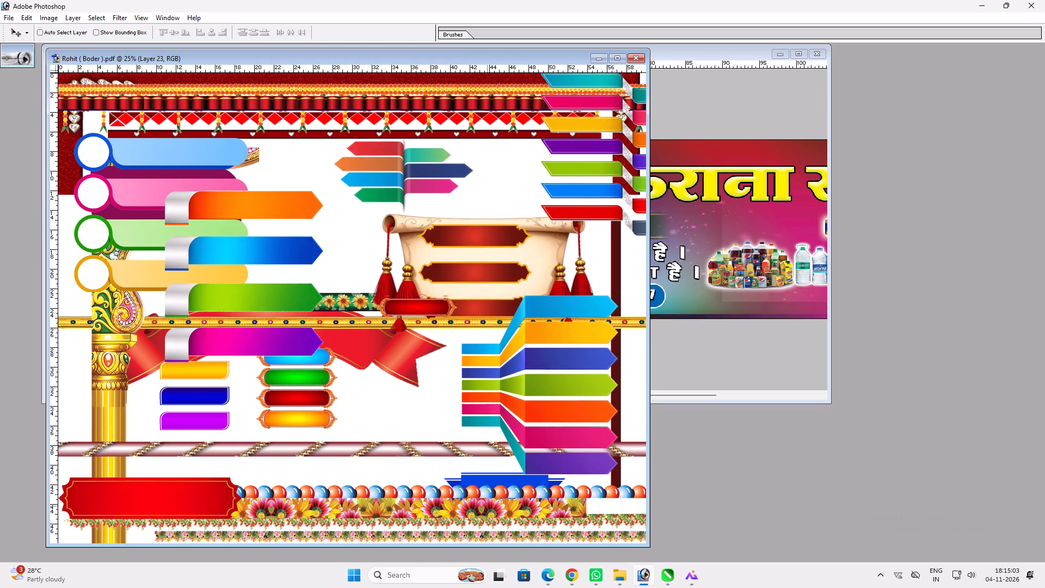
{"action": "left_click", "coordinate": [485, 537], "text": "ctrl"}
{"action": "left_click_drag", "start_coordinate": [483, 537], "coordinate": [791, 278], "text": "ctrl"}
{"action": "key", "text": "v"}
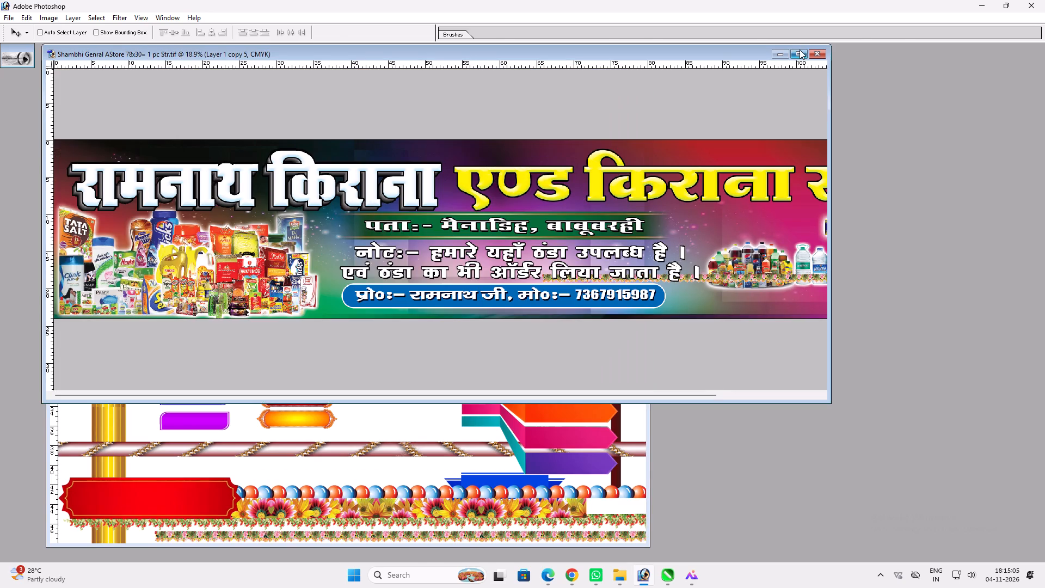
{"action": "left_click", "coordinate": [800, 50]}
{"action": "key", "text": "v"}
{"action": "key", "text": "v"}
{"action": "left_click_drag", "start_coordinate": [778, 340], "coordinate": [289, 206]}
{"action": "key", "text": "ctrl+t"}
{"action": "left_click_drag", "start_coordinate": [580, 223], "coordinate": [509, 225], "text": "shift"}
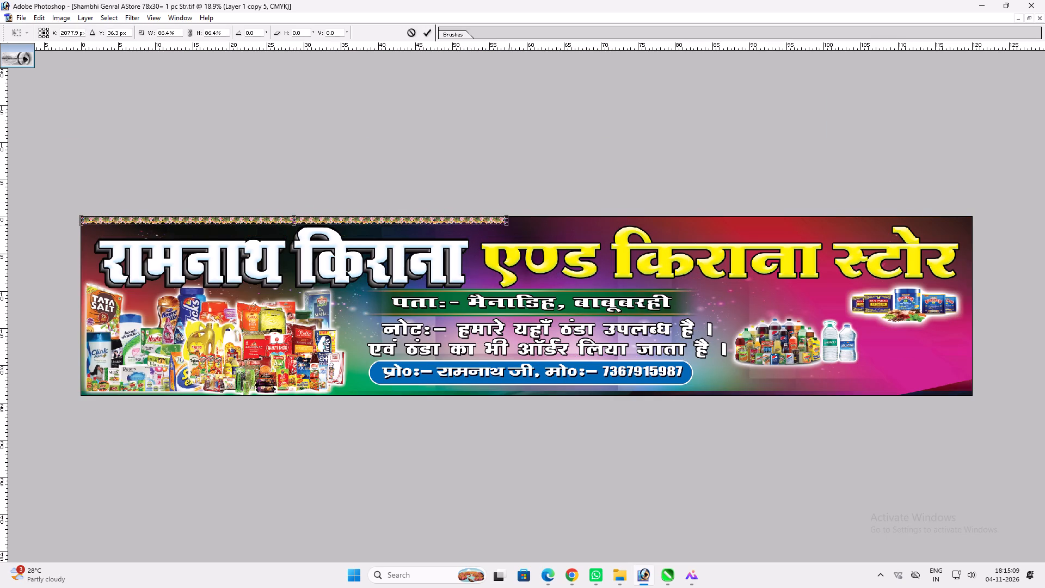
{"action": "key", "text": "shift+Return"}
Duplicate the floral strip along the banner's top edge, stretch it to the full banner width and merge the pieces.
{"action": "key", "text": "v"}
{"action": "left_click_drag", "start_coordinate": [478, 226], "coordinate": [895, 194], "text": "alt+shift"}
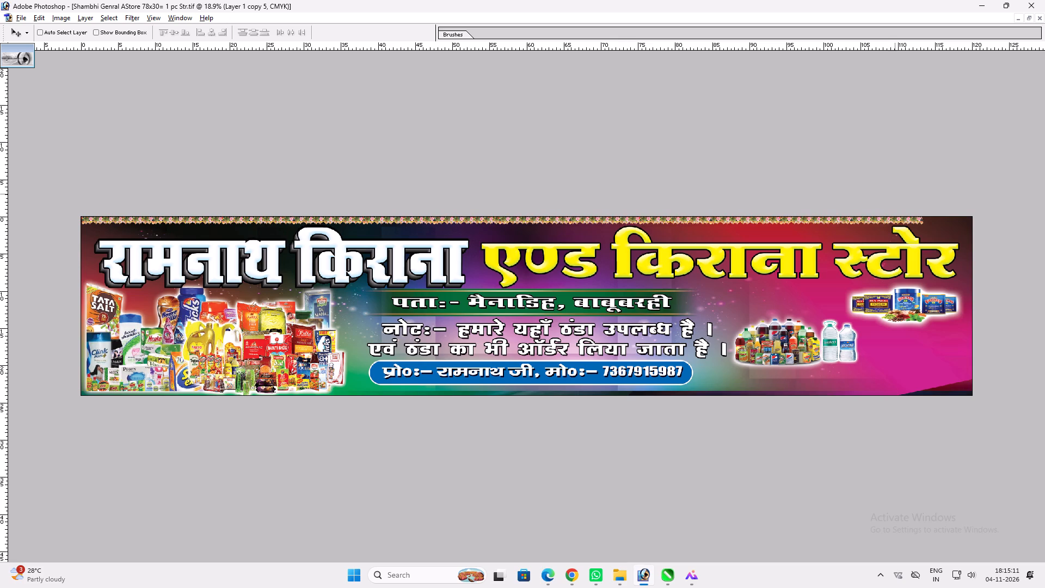
{"action": "left_click", "coordinate": [481, 218], "text": "ctrl+shift"}
{"action": "key", "text": "ctrl+t"}
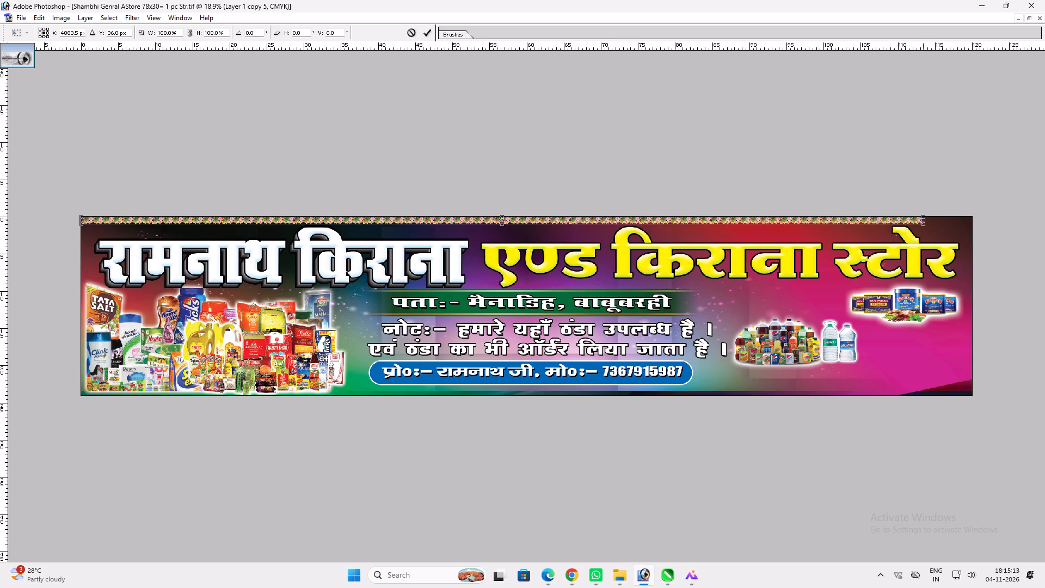
{"action": "left_click_drag", "start_coordinate": [921, 219], "coordinate": [971, 219], "text": "shift"}
{"action": "left_click_drag", "start_coordinate": [969, 227], "coordinate": [910, 220], "text": "shift"}
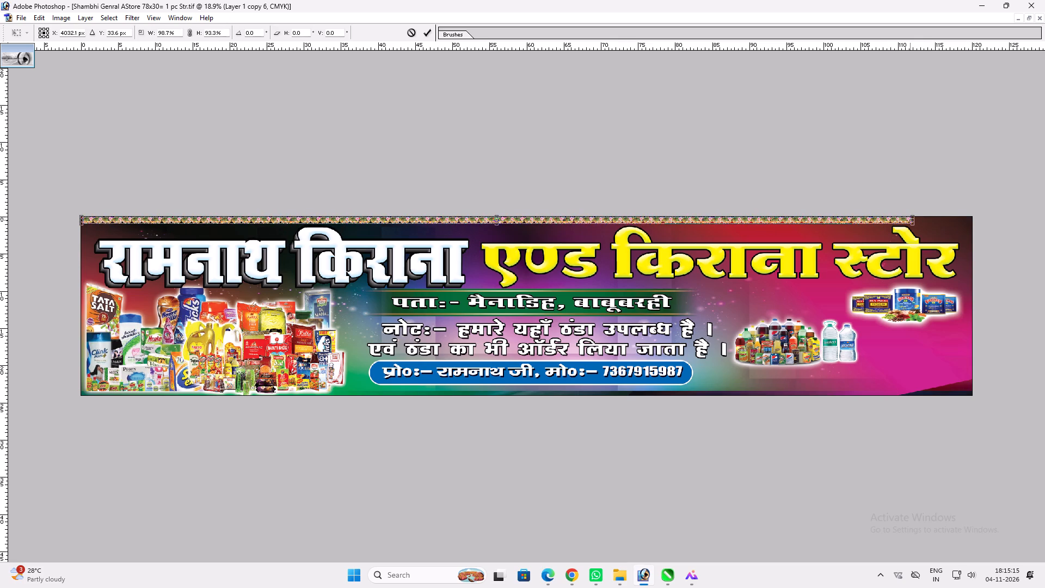
{"action": "left_click_drag", "start_coordinate": [912, 220], "coordinate": [980, 219], "text": "shift"}
{"action": "key", "text": "shift+Return"}
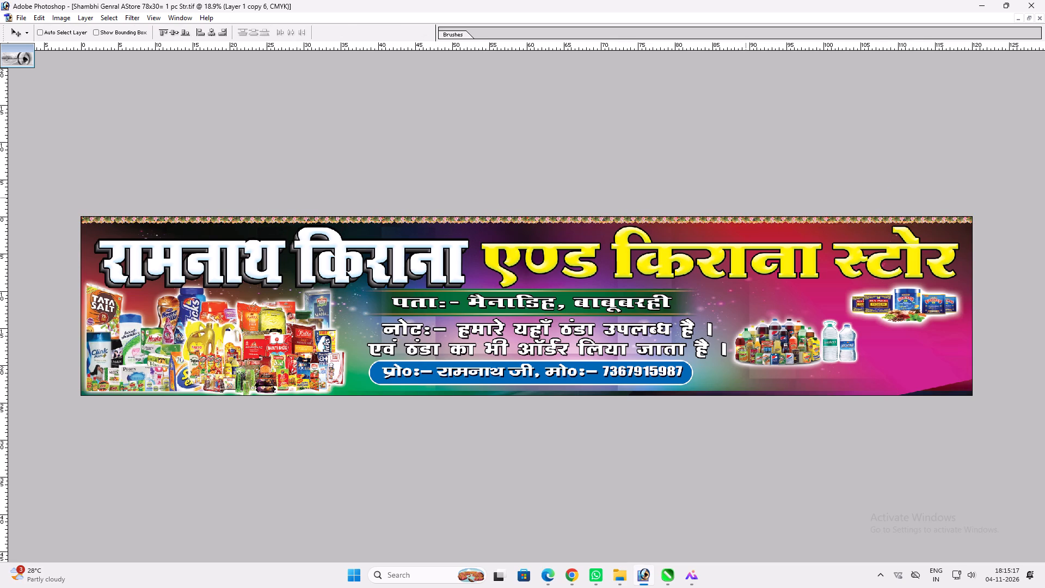
{"action": "key", "text": "ctrl+e"}
Duplicate the top floral border, rotate the copy 180° and align it along the banner's bottom edge.
{"action": "left_click_drag", "start_coordinate": [713, 220], "coordinate": [706, 383], "text": "alt+shift"}
{"action": "key", "text": "ctrl+t"}
{"action": "right_click", "coordinate": [706, 383]}
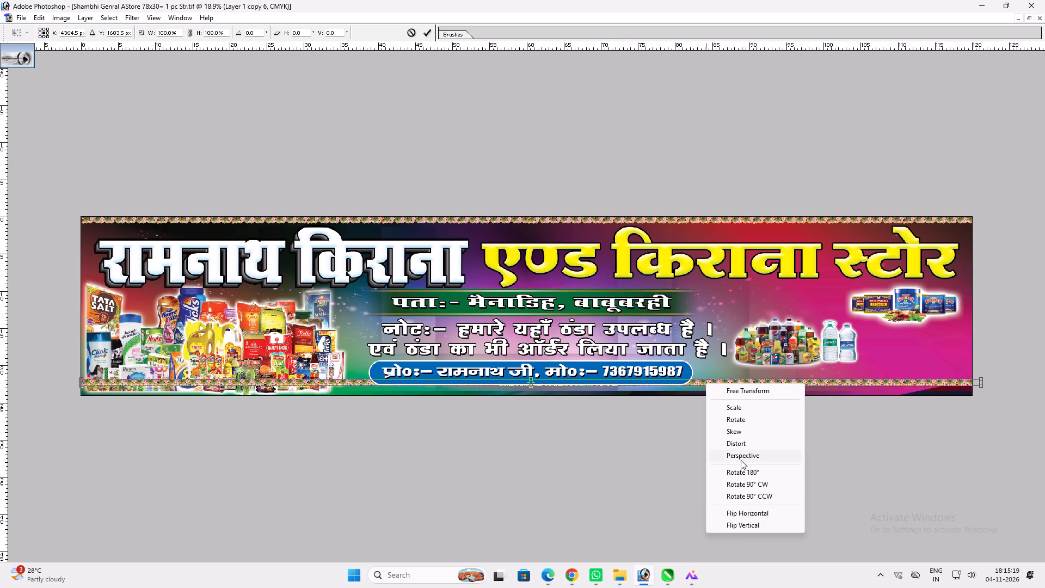
{"action": "left_click", "coordinate": [743, 470]}
{"action": "key", "text": "Return"}
{"action": "key", "text": "v"}
{"action": "left_click_drag", "start_coordinate": [737, 391], "coordinate": [737, 399], "text": "shift"}
{"action": "left_click_drag", "start_coordinate": [727, 397], "coordinate": [729, 391], "text": "alt+shift"}
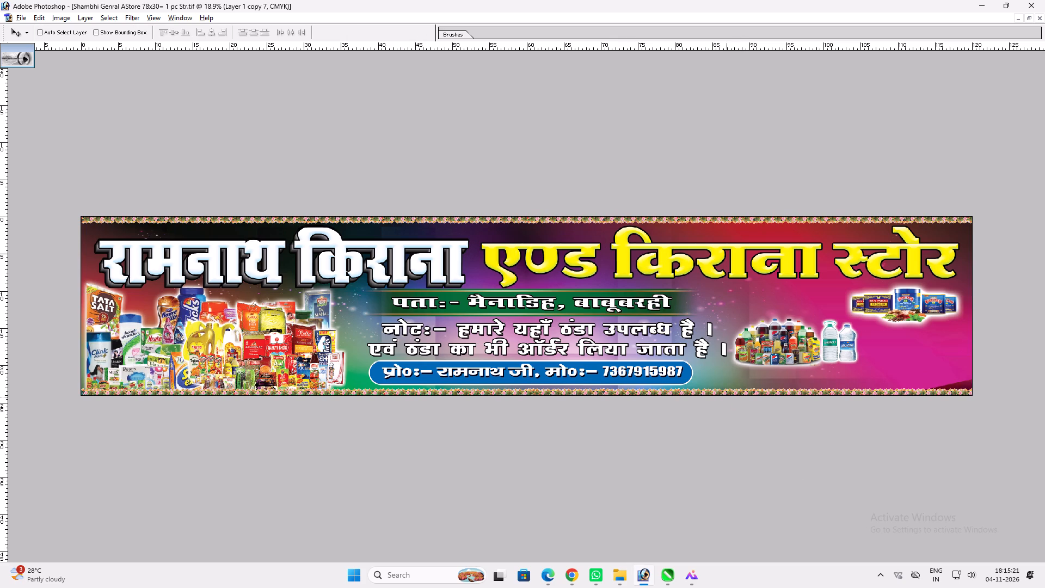
Duplicate the bottom floral border, rotate the copy 90° counter-clockwise and place it along the banner's right edge.
{"action": "left_click_drag", "start_coordinate": [729, 391], "coordinate": [736, 339], "text": "alt+shift"}
{"action": "key", "text": "ctrl+t"}
{"action": "right_click", "coordinate": [717, 333], "text": "ctrl"}
{"action": "left_click", "coordinate": [762, 450]}
{"action": "key", "text": "Return"}
{"action": "key", "text": "v"}
{"action": "key", "text": "v"}
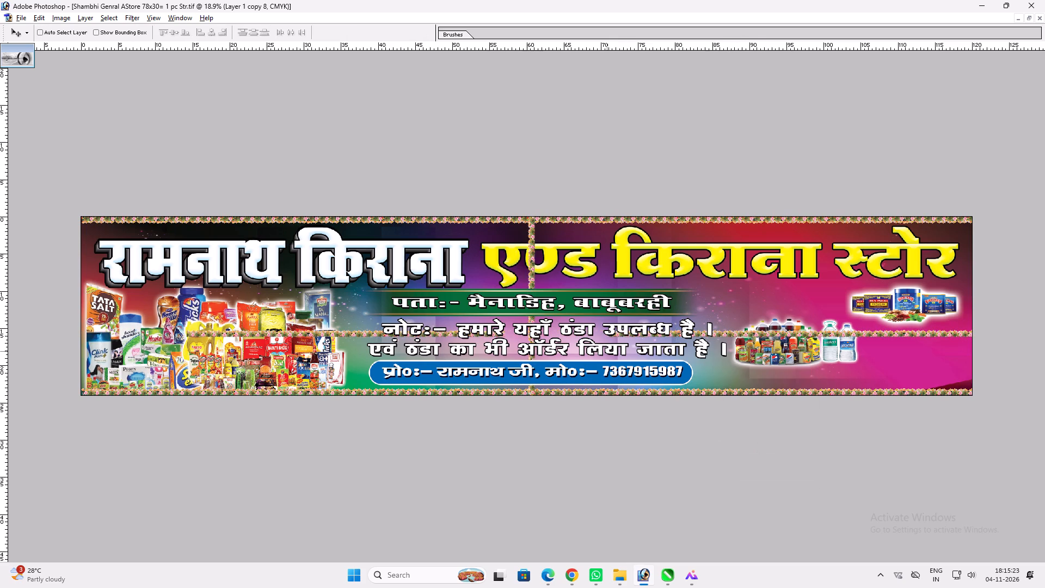
{"action": "left_click_drag", "start_coordinate": [527, 341], "coordinate": [963, 359], "text": "shift"}
Duplicate the right floral border, flip the copy horizontally and place it along the banner's left edge.
{"action": "left_click_drag", "start_coordinate": [961, 331], "coordinate": [665, 310], "text": "alt+shift"}
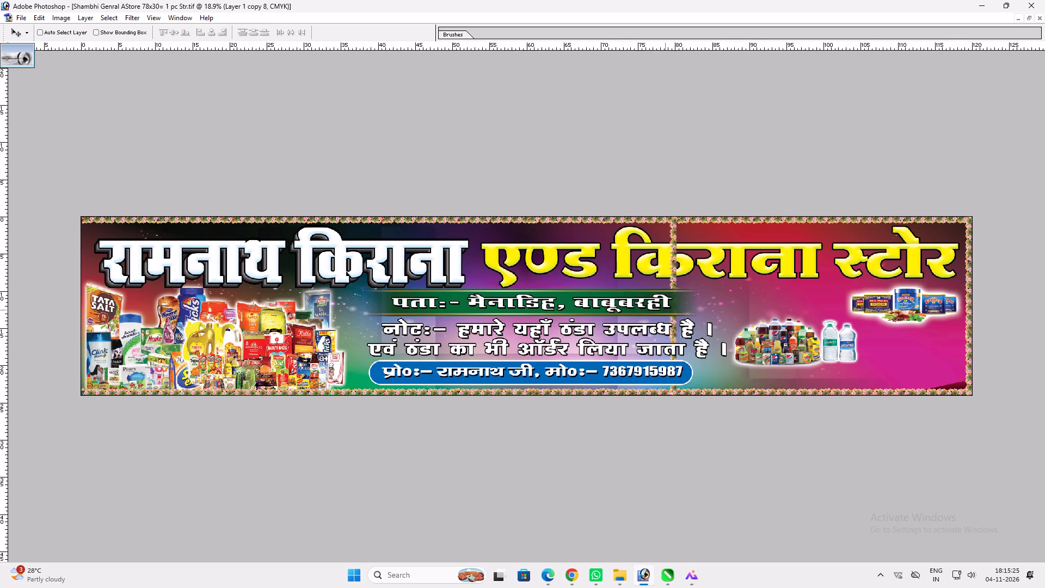
{"action": "right_click", "coordinate": [637, 302], "text": "ctrl"}
{"action": "key", "text": "ctrl+t"}
{"action": "left_click", "coordinate": [651, 281], "text": "ctrl"}
{"action": "key", "text": "ctrl+t"}
{"action": "right_click", "coordinate": [656, 281]}
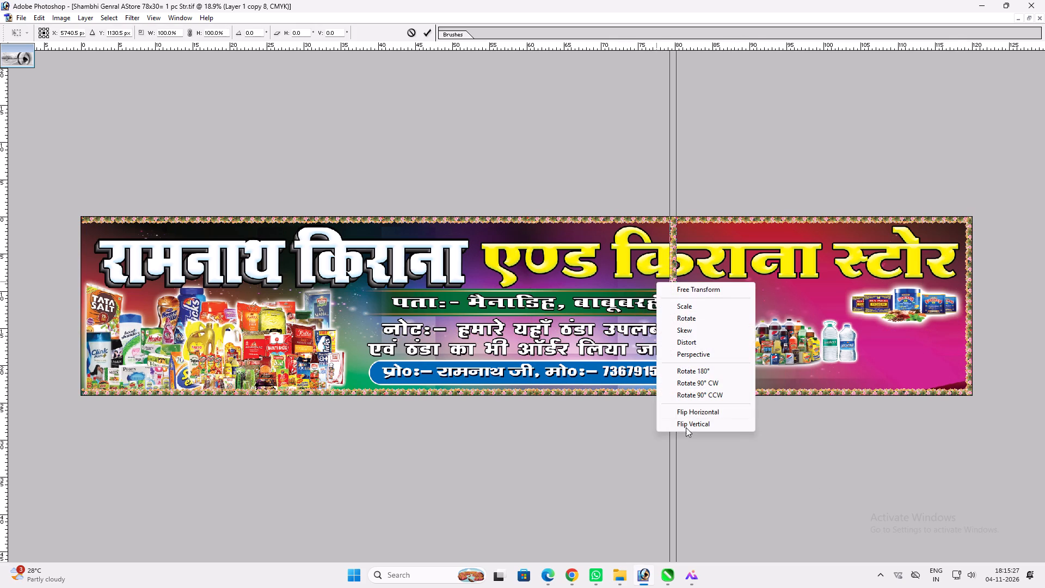
{"action": "left_click", "coordinate": [698, 409]}
{"action": "key", "text": "Return"}
{"action": "key", "text": "v"}
{"action": "left_click_drag", "start_coordinate": [679, 364], "coordinate": [209, 324], "text": "shift"}
{"action": "left_click_drag", "start_coordinate": [232, 322], "coordinate": [117, 310], "text": "shift"}
{"action": "key", "text": "ctrl+0"}
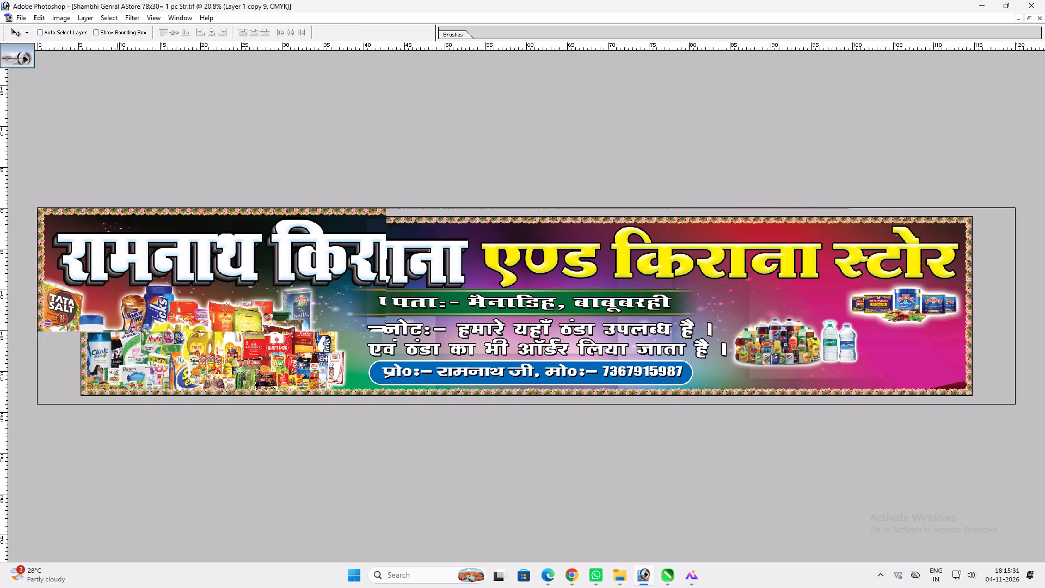
Select the motion-blurred shadow copy of the white title "रामनाथ किराना".
{"action": "key", "text": "v"}
{"action": "right_click", "coordinate": [321, 261]}
{"action": "left_click", "coordinate": [361, 286]}
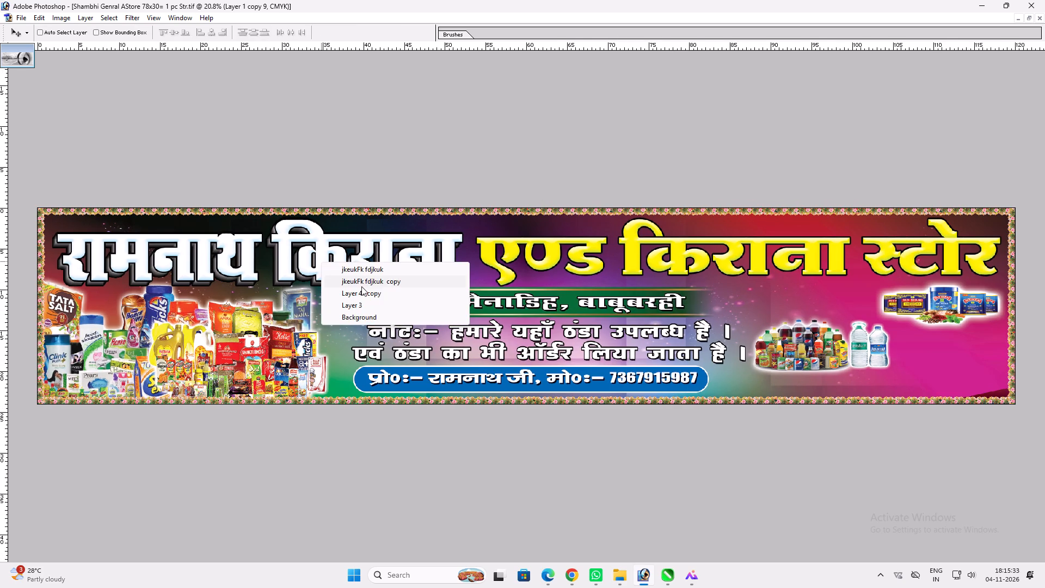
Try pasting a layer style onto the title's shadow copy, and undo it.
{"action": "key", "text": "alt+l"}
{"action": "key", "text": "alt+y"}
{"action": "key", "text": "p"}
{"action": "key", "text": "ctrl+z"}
Set the shadow copy's Color Overlay to dark blue with cyan 100% and magenta 100%.
{"action": "key", "text": "alt+l"}
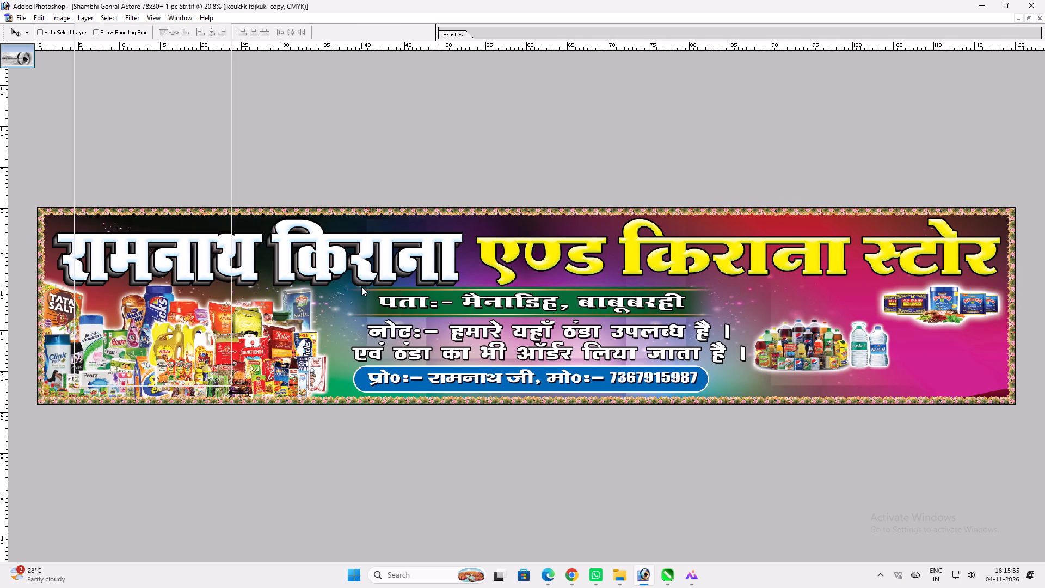
{"action": "key", "text": "alt+y"}
{"action": "key", "text": "n"}
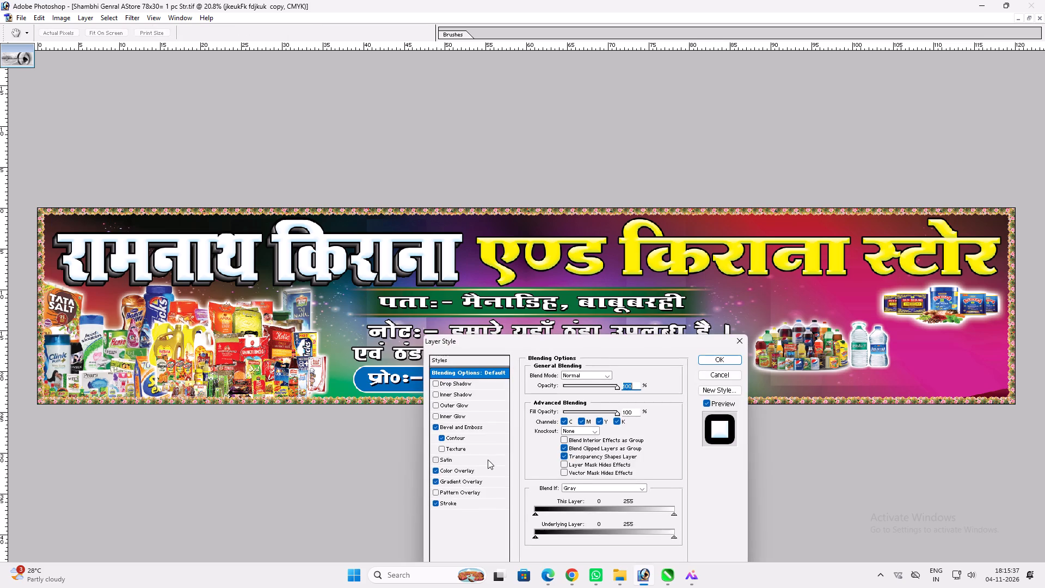
{"action": "left_click", "coordinate": [469, 470]}
{"action": "left_click", "coordinate": [618, 375]}
{"action": "key", "text": "1"}
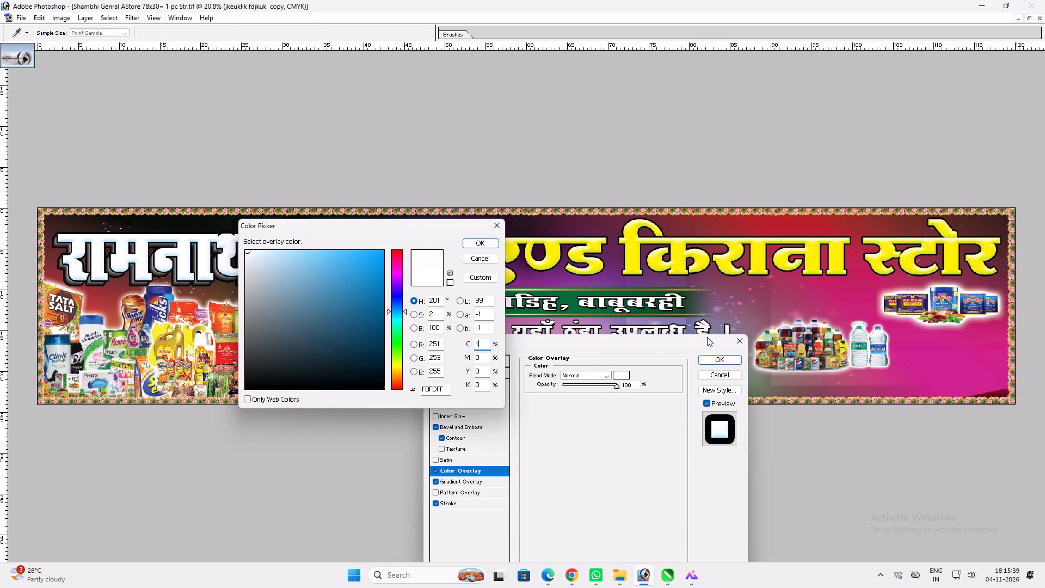
{"action": "key", "text": "shift+Tab"}
{"action": "key", "text": "Tab"}
{"action": "type", "text": "10"}
{"action": "key", "text": "shift+Tab"}
{"action": "key", "text": "Tab"}
{"action": "key", "text": "0"}
{"action": "key", "text": "Tab"}
{"action": "type", "text": "10"}
{"action": "key", "text": "0"}
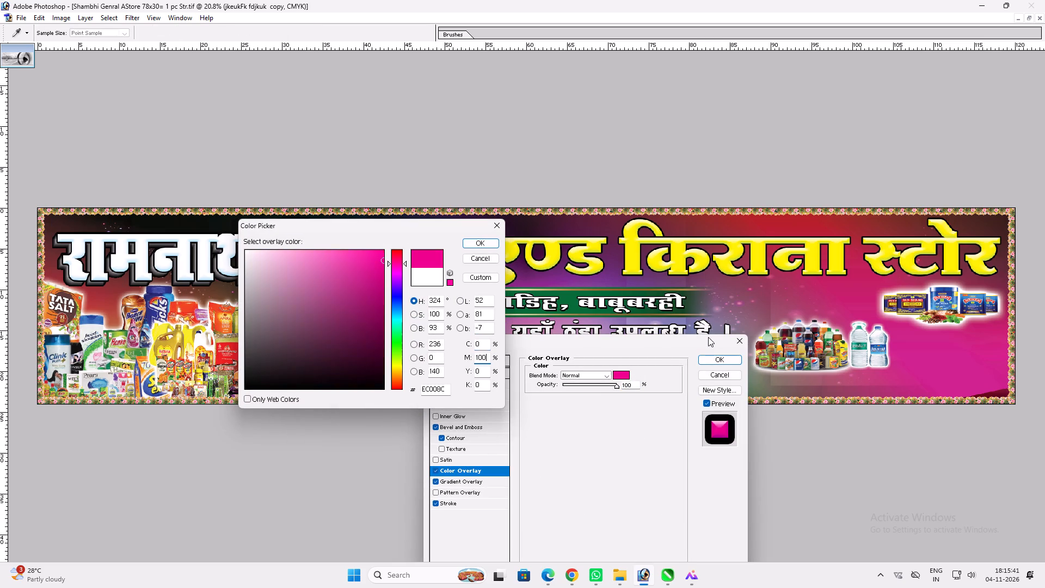
{"action": "key", "text": "Tab"}
{"action": "key", "text": "1"}
{"action": "key", "text": "shift+Tab"}
{"action": "key", "text": "shift+Tab"}
{"action": "type", "text": "100"}
{"action": "key", "text": "Tab"}
{"action": "type", "text": "100"}
{"action": "key", "text": "Tab"}
{"action": "key", "text": "Return"}
Set the shadow copy's stroke colour to C 100, M 0, Y 0, K 0, reduce the stroke size and apply the style.
{"action": "left_click", "coordinate": [448, 506]}
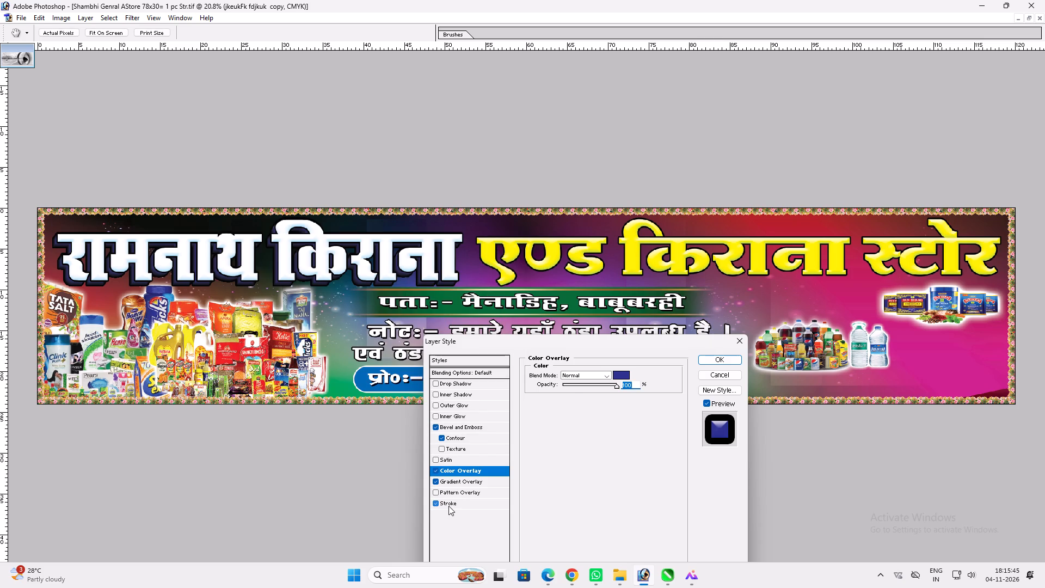
{"action": "left_click", "coordinate": [554, 443]}
{"action": "left_click", "coordinate": [553, 439]}
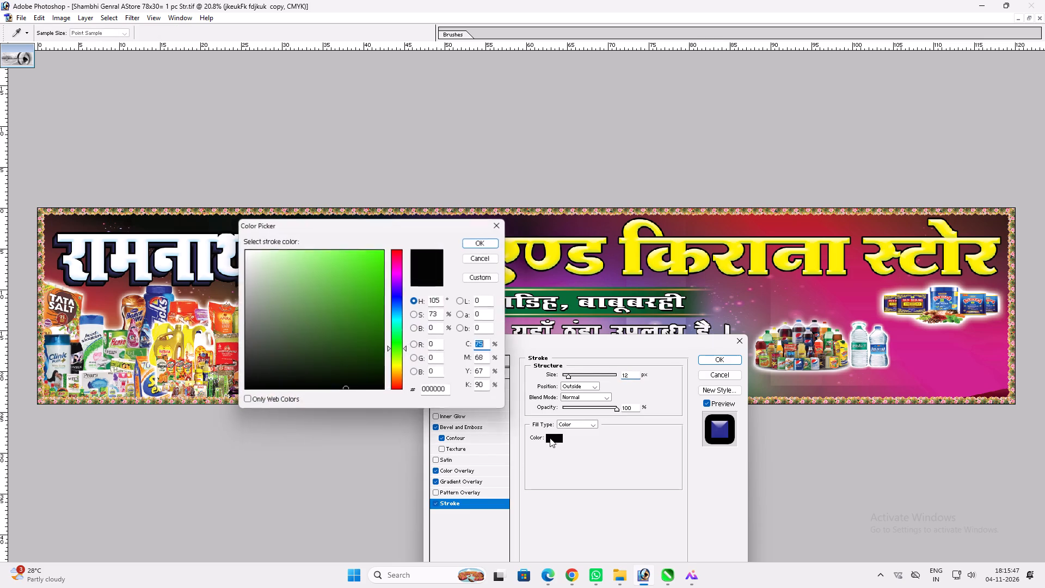
{"action": "key", "text": "1"}
{"action": "type", "text": "00"}
{"action": "key", "text": "Tab"}
{"action": "key", "text": "0"}
{"action": "key", "text": "Tab"}
{"action": "key", "text": "0"}
{"action": "key", "text": "Tab"}
{"action": "key", "text": "0"}
{"action": "key", "text": "Return"}
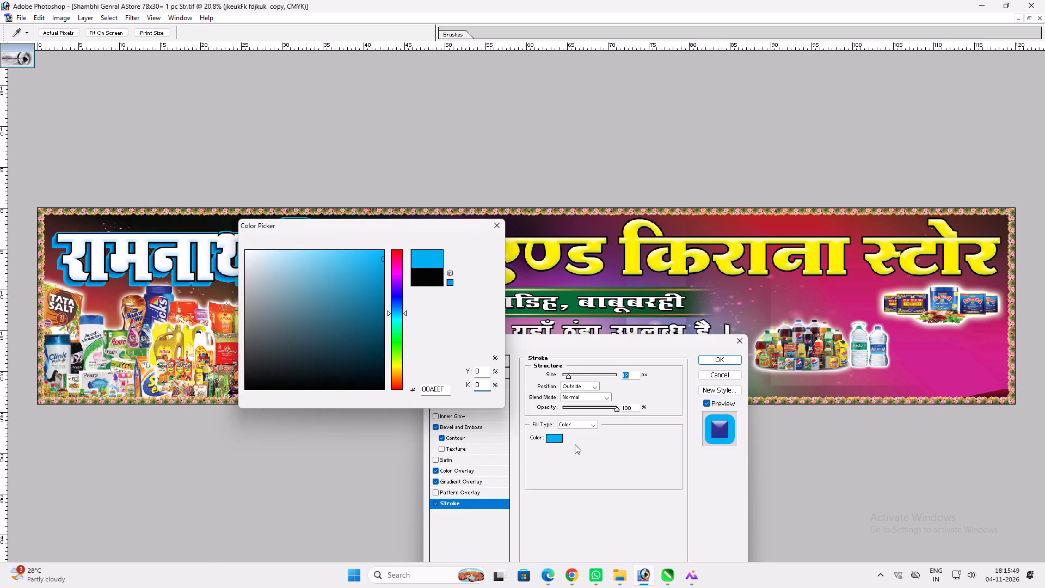
{"action": "scroll", "coordinate": [579, 458], "scroll_direction": "down", "scroll_amount": 4}
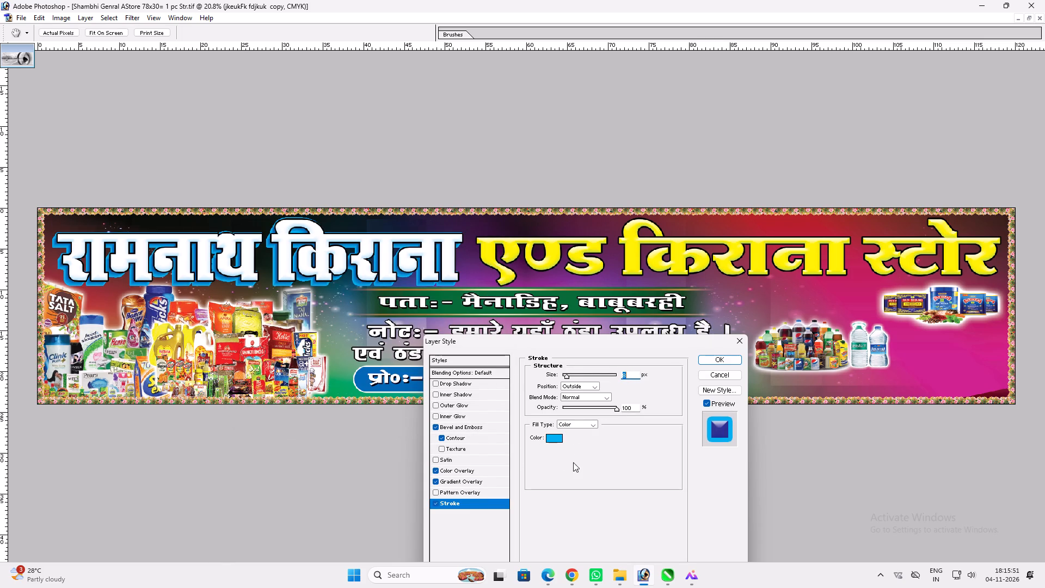
{"action": "key", "text": "Return"}
Nudge the blue title shadow into position behind the white title "रामनाथ किराना".
{"action": "key", "text": "Left"}
{"action": "key", "text": "Left"}
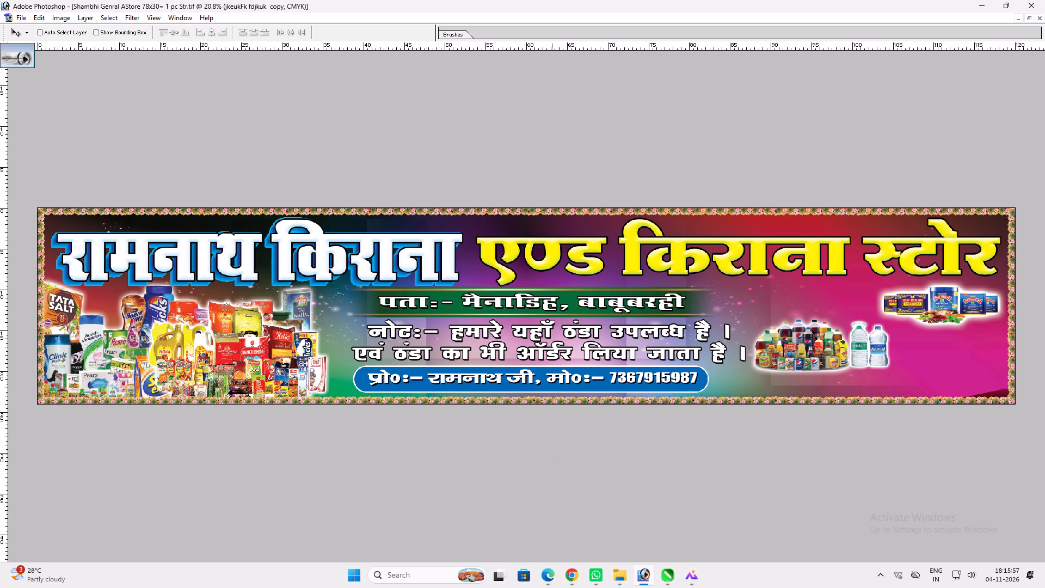
{"action": "key", "text": "Down"}
{"action": "key", "text": "Down"}
{"action": "key", "text": "Right"}
{"action": "key", "text": "Right"}
Slightly reduce the height of the "रामनाथ किराना" title artwork by raising its bottom edge.
{"action": "right_click", "coordinate": [450, 268], "text": "ctrl+shift"}
{"action": "left_click_drag", "start_coordinate": [464, 271], "coordinate": [468, 271], "text": "ctrl+shift"}
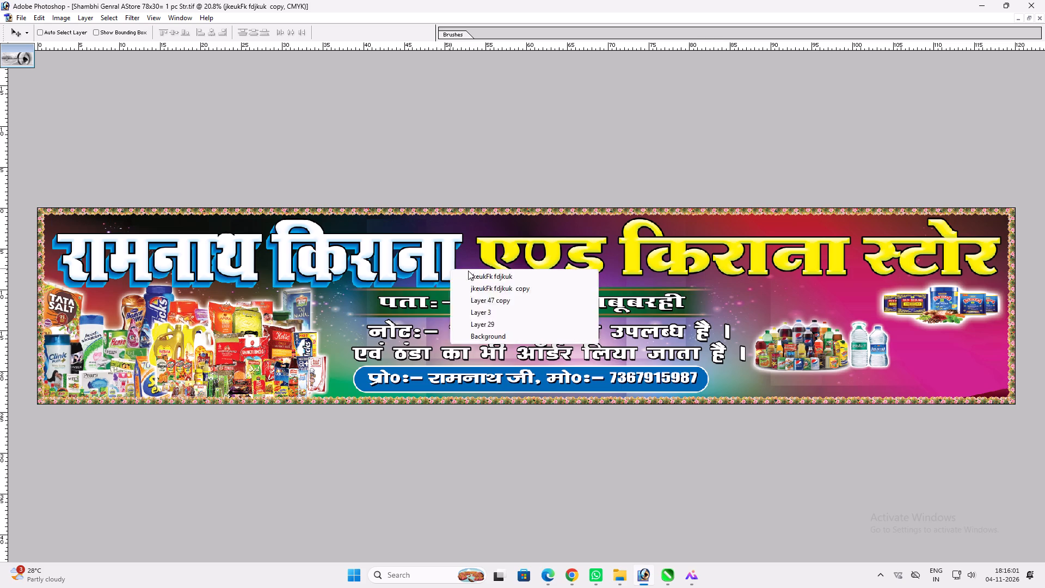
{"action": "left_click_drag", "start_coordinate": [468, 271], "coordinate": [472, 272], "text": "ctrl+shift"}
{"action": "key", "text": "ctrl+t"}
{"action": "left_click_drag", "start_coordinate": [447, 286], "coordinate": [454, 284], "text": "shift"}
{"action": "key", "text": "shift+Return"}
{"action": "key", "text": "v"}
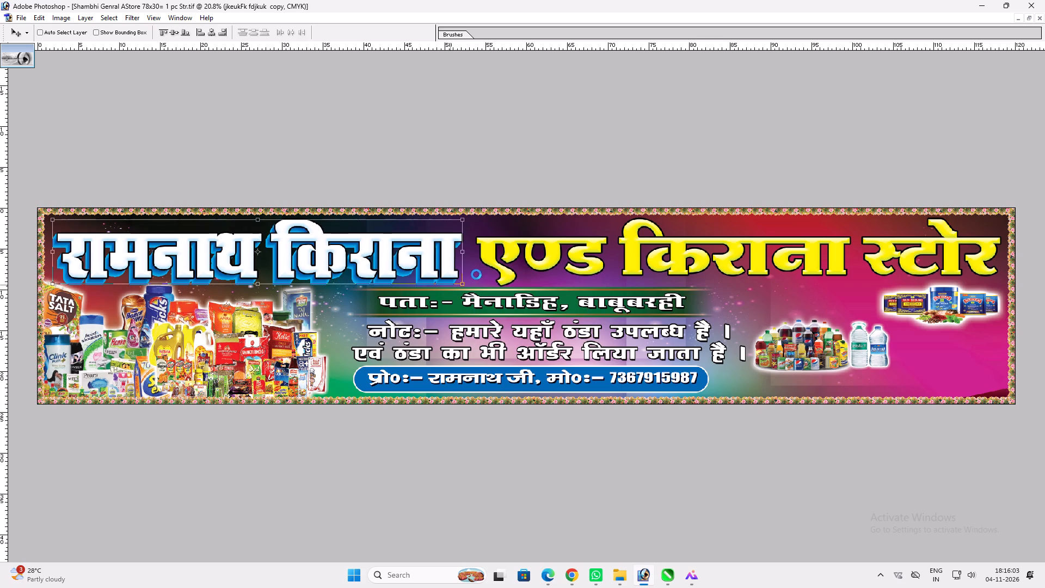
Move the yellow title "एण्ड किराना स्टोर" closer to the white title and narrow it slightly from its right end.
{"action": "left_click", "coordinate": [484, 257], "text": "ctrl"}
{"action": "left_click_drag", "start_coordinate": [484, 257], "coordinate": [472, 257]}
{"action": "key", "text": "ctrl+t"}
{"action": "left_click_drag", "start_coordinate": [987, 249], "coordinate": [981, 250], "text": "shift"}
{"action": "key", "text": "shift+Return"}
{"action": "key", "text": "v"}
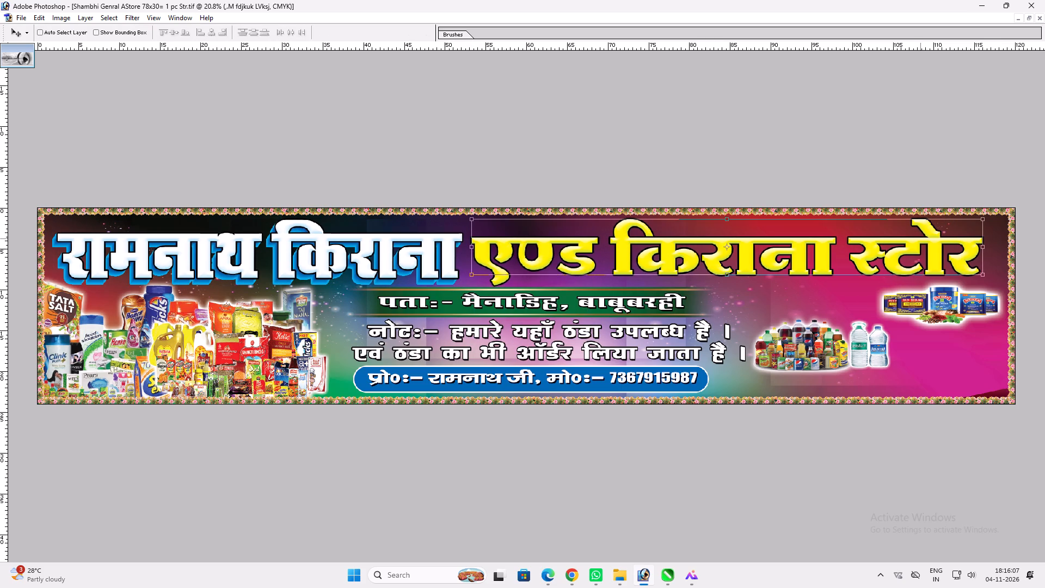
{"action": "left_click", "coordinate": [909, 240], "text": "shift"}
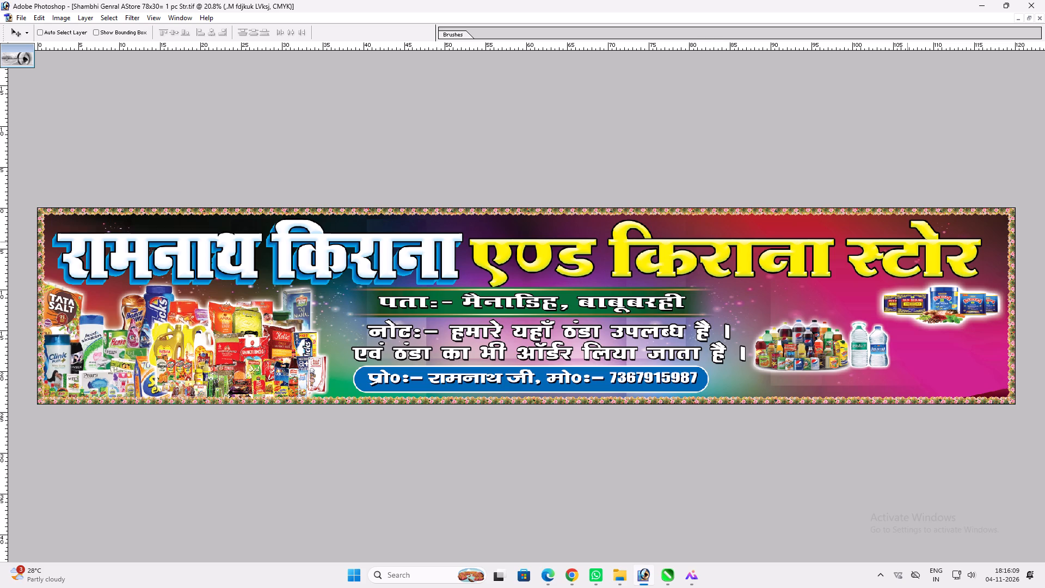
Enlarge the yellow title "एण्ड किराना स्टोर" by lowering its bottom edge, slightly raising its top and extending its right end.
{"action": "key", "text": "ctrl+t"}
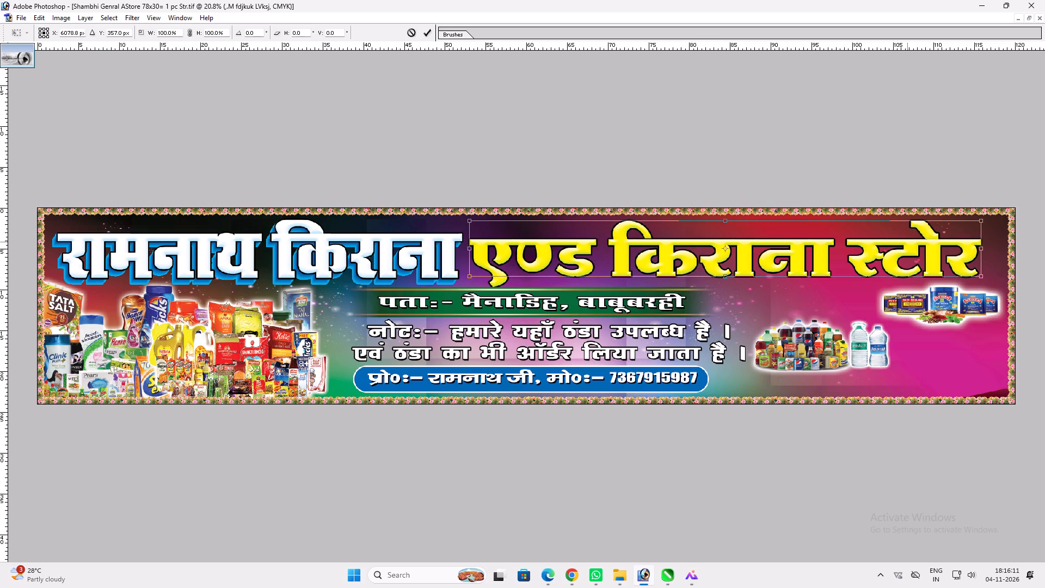
{"action": "key", "text": "shift+Return"}
{"action": "key", "text": "ctrl+t"}
{"action": "left_click_drag", "start_coordinate": [899, 270], "coordinate": [894, 278], "text": "shift"}
{"action": "key", "text": "shift+Return"}
{"action": "key", "text": "v"}
{"action": "key", "text": "ctrl+t"}
{"action": "left_click_drag", "start_coordinate": [900, 227], "coordinate": [906, 225], "text": "shift"}
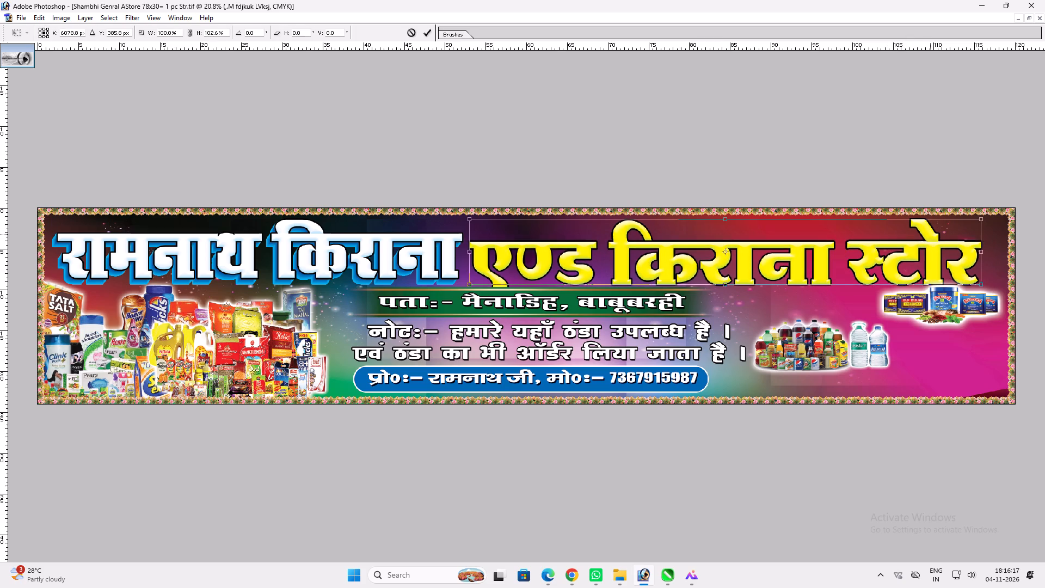
{"action": "left_click_drag", "start_coordinate": [979, 236], "coordinate": [993, 232], "text": "shift"}
{"action": "key", "text": "shift+Return"}
{"action": "key", "text": "v"}
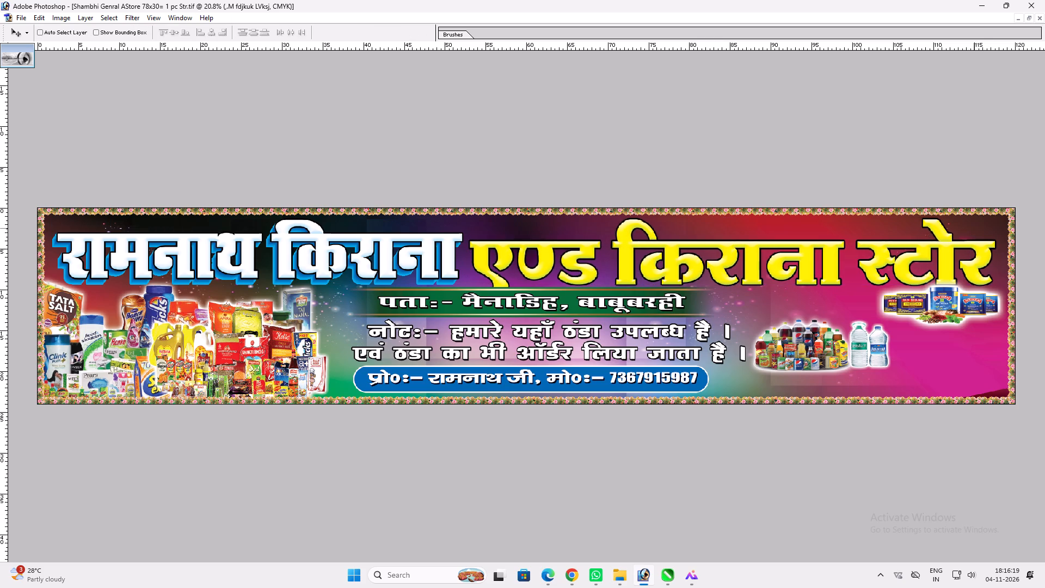
Duplicate the yellow title, rasterize and motion-blur the copy, and offset it behind the original toward the lower left.
{"action": "key", "text": "ctrl+j"}
{"action": "key", "text": "alt+t"}
{"action": "type", "text": "bm"}
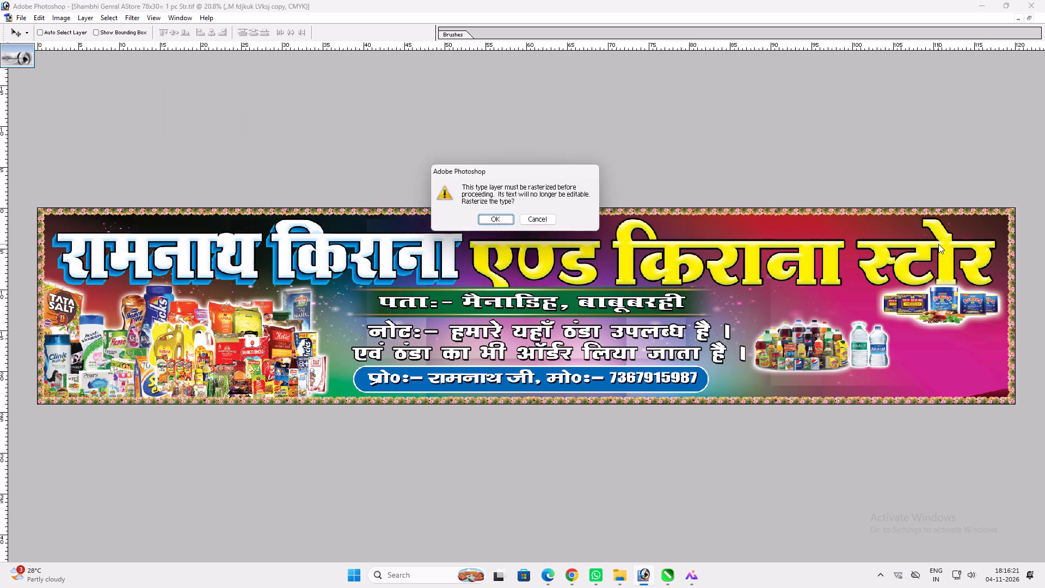
{"action": "key", "text": "Return"}
{"action": "key", "text": "Return"}
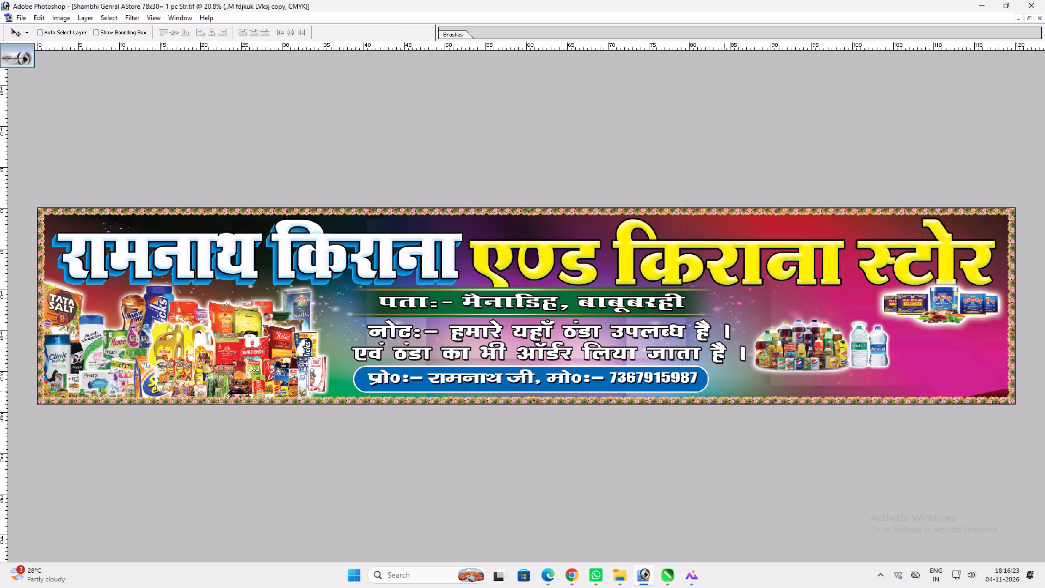
{"action": "key", "text": "ctrl+bracketleft"}
{"action": "key", "text": "v"}
{"action": "left_click_drag", "start_coordinate": [739, 350], "coordinate": [736, 354]}
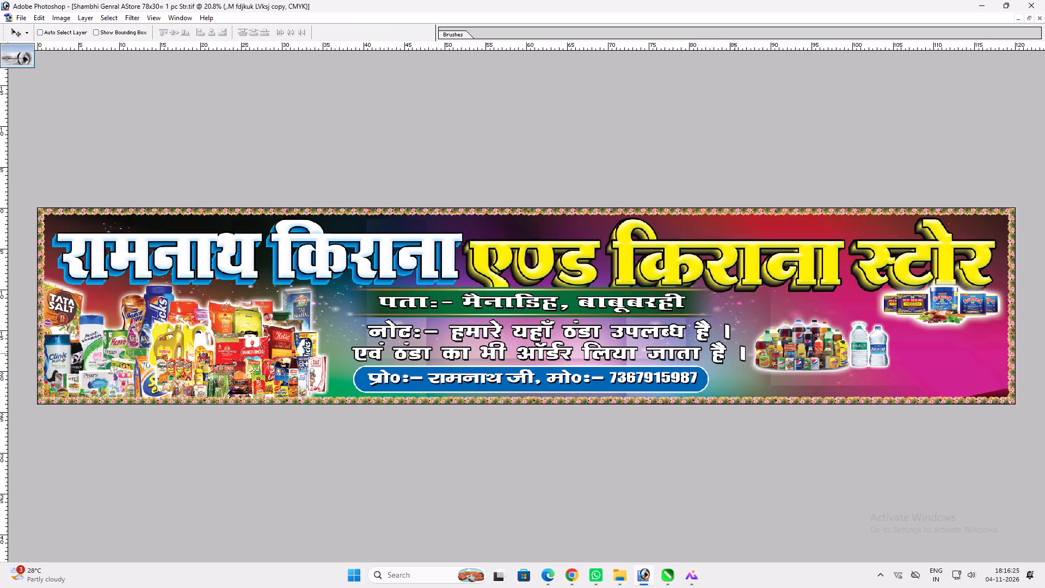
{"action": "left_click_drag", "start_coordinate": [736, 354], "coordinate": [735, 356]}
Set the colour overlay of the yellow title's shadow copy to red with M 100, Y 100.
{"action": "key", "text": "alt+l"}
{"action": "key", "text": "alt+y"}
{"action": "key", "text": "n"}
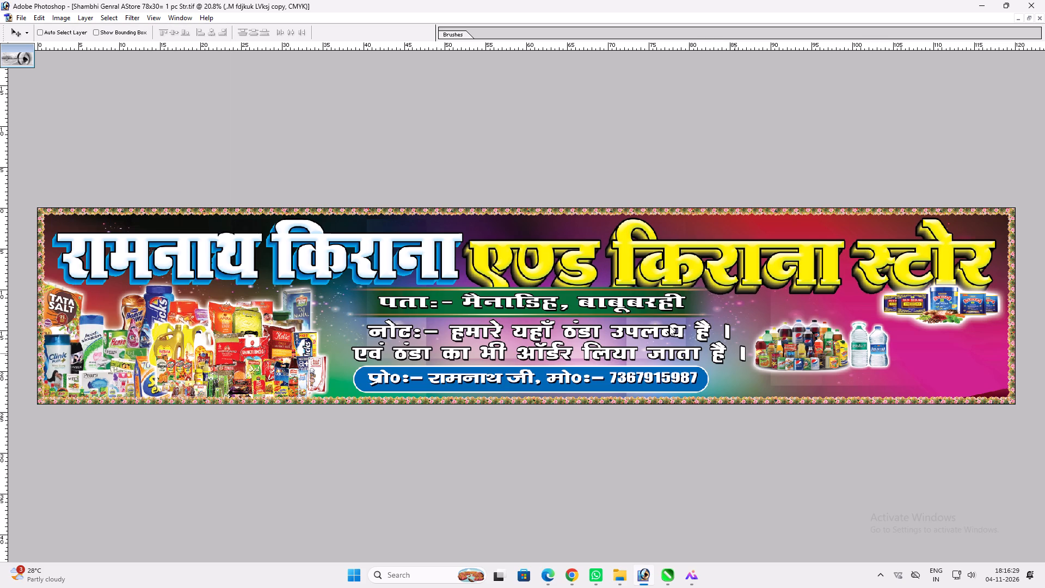
{"action": "left_click", "coordinate": [481, 469]}
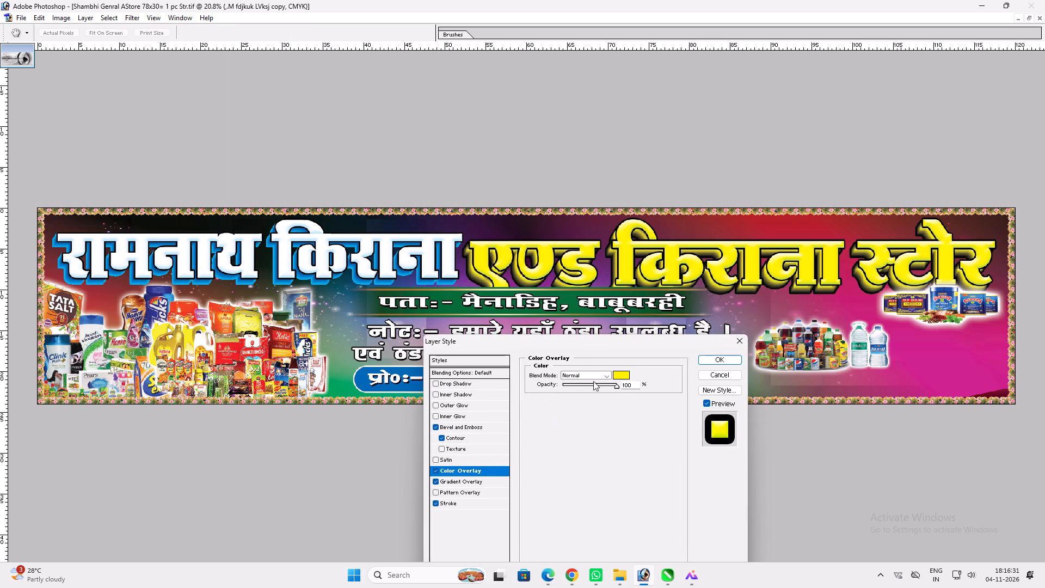
{"action": "left_click", "coordinate": [619, 376]}
{"action": "key", "text": "Tab"}
{"action": "type", "text": "100"}
{"action": "key", "text": "Tab"}
{"action": "type", "text": "100"}
{"action": "key", "text": "Tab"}
{"action": "key", "text": "Return"}
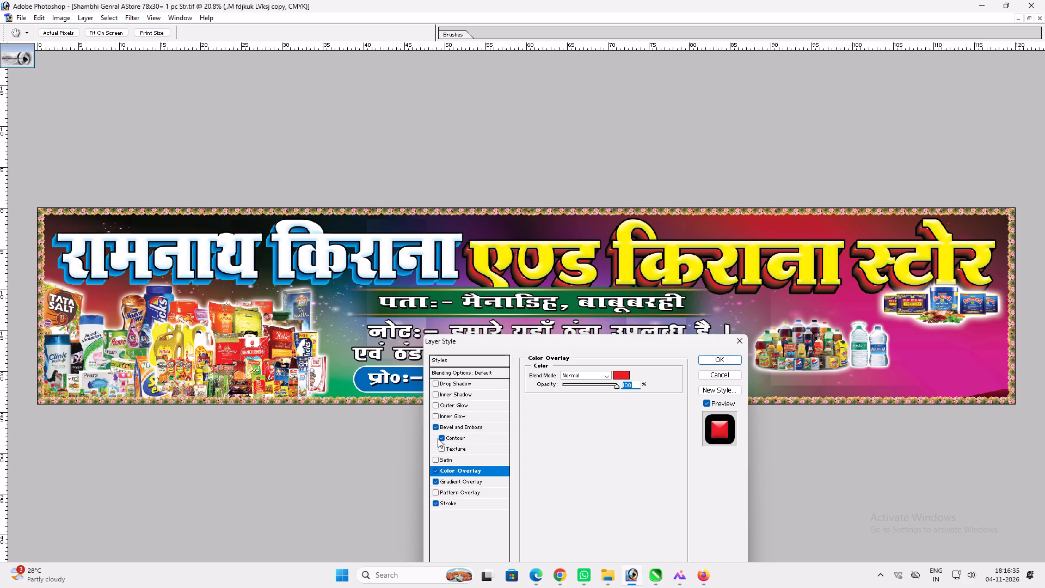
Turn off the contour, bevel and emboss, and stroke effects on the shadow copy.
{"action": "left_click", "coordinate": [441, 438]}
{"action": "left_click", "coordinate": [433, 428]}
{"action": "left_click", "coordinate": [440, 505]}
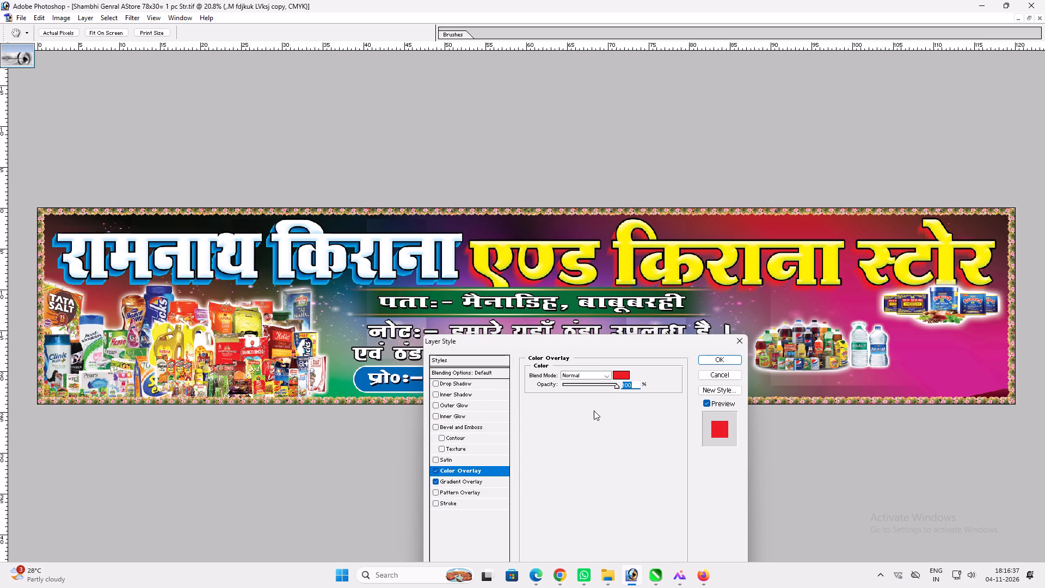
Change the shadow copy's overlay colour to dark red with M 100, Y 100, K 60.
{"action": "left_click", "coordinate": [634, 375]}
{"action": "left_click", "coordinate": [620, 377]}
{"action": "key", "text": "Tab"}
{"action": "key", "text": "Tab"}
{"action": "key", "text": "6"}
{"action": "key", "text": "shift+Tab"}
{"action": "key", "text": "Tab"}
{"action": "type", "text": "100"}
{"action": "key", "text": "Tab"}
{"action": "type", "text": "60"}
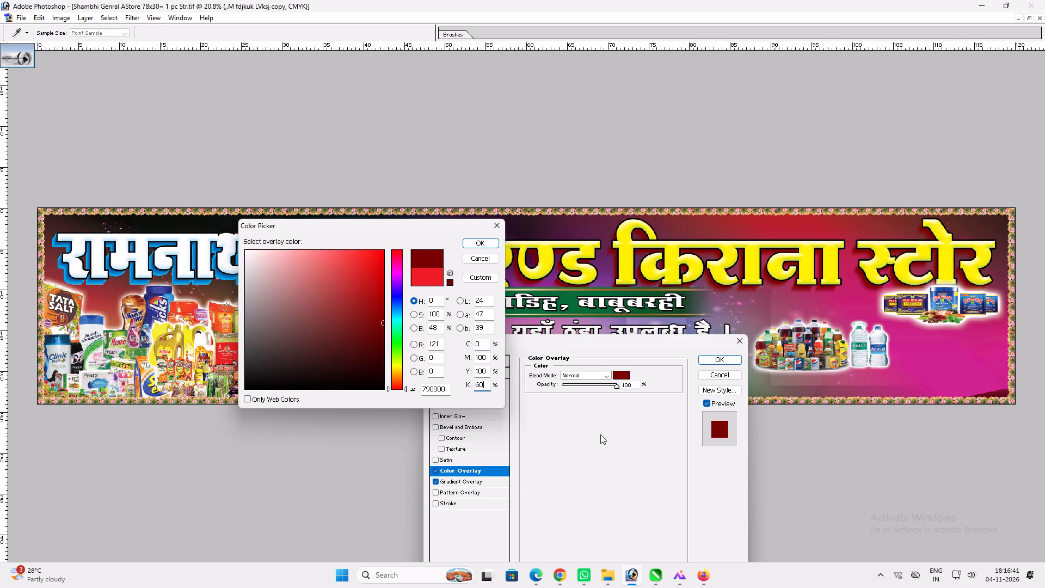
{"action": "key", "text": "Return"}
Pick a bright, fully saturated red as the shadow copy's overlay colour.
{"action": "left_click", "coordinate": [625, 373]}
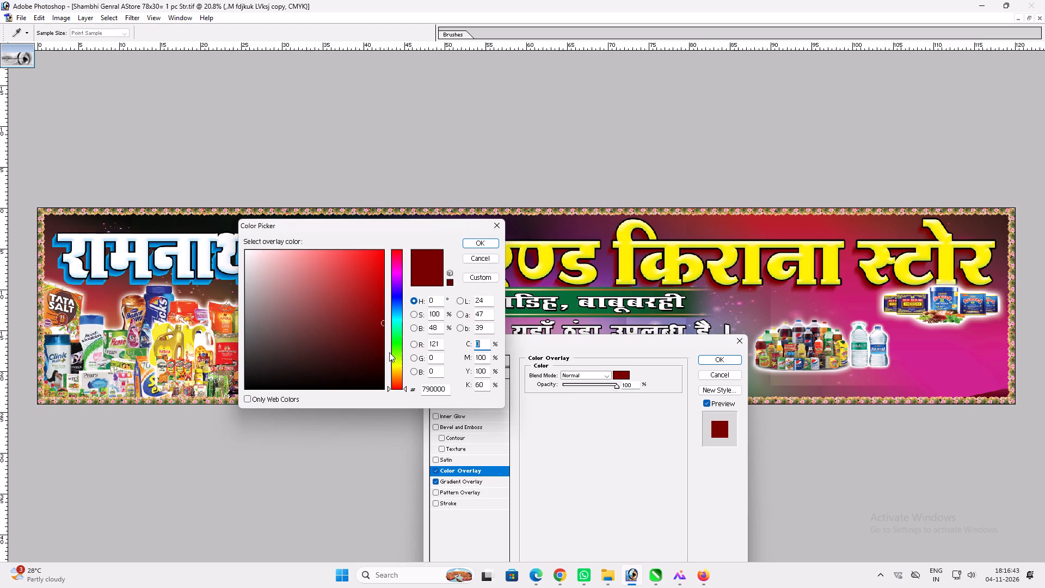
{"action": "left_click_drag", "start_coordinate": [365, 269], "coordinate": [422, 148]}
{"action": "key", "text": "Return"}
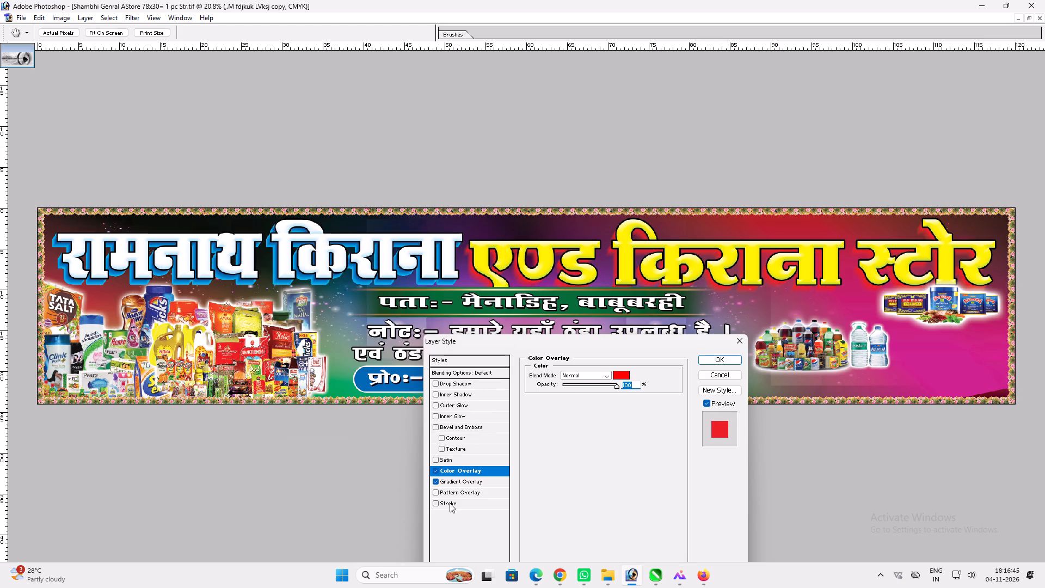
Enable a stroke on the shadow copy and colour it C 0, M 100, Y 100, K 60.
{"action": "left_click", "coordinate": [450, 503]}
{"action": "left_click", "coordinate": [553, 438]}
{"action": "key", "text": "0"}
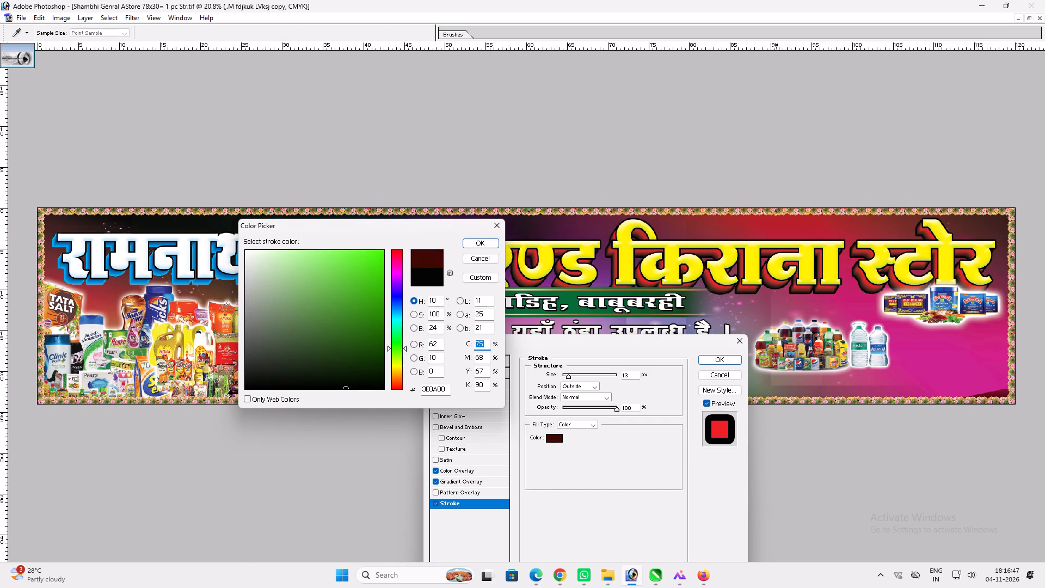
{"action": "key", "text": "Tab"}
{"action": "type", "text": "100"}
{"action": "key", "text": "Tab"}
{"action": "type", "text": "100"}
{"action": "key", "text": "Tab"}
{"action": "key", "text": "6"}
{"action": "key", "text": "0"}
{"action": "key", "text": "Return"}
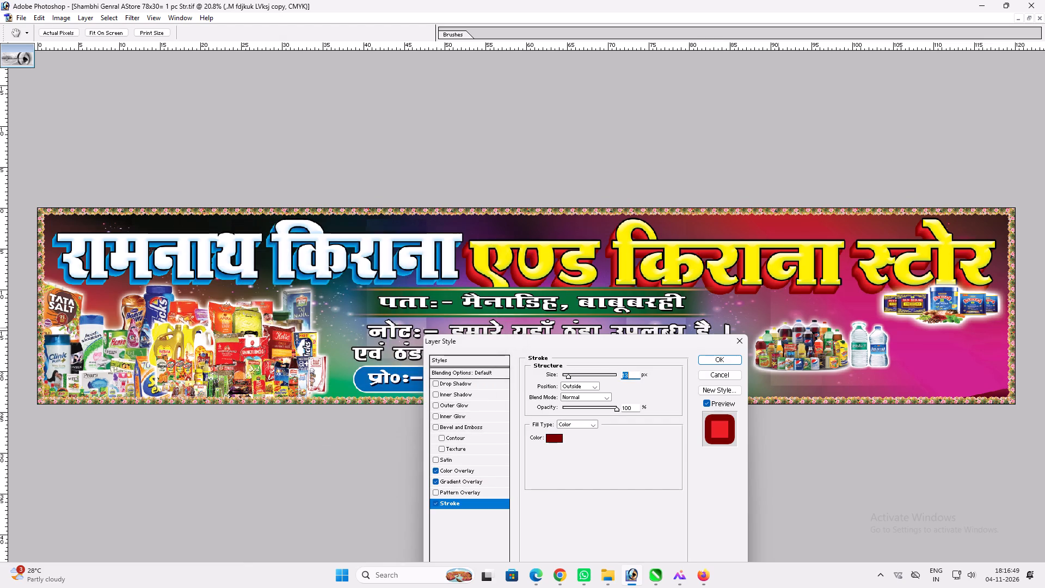
{"action": "scroll", "coordinate": [728, 386], "scroll_direction": "down", "scroll_amount": 2}
Add a drop shadow at 100% opacity to the red shadow copy and apply the layer style.
{"action": "left_click", "coordinate": [474, 380]}
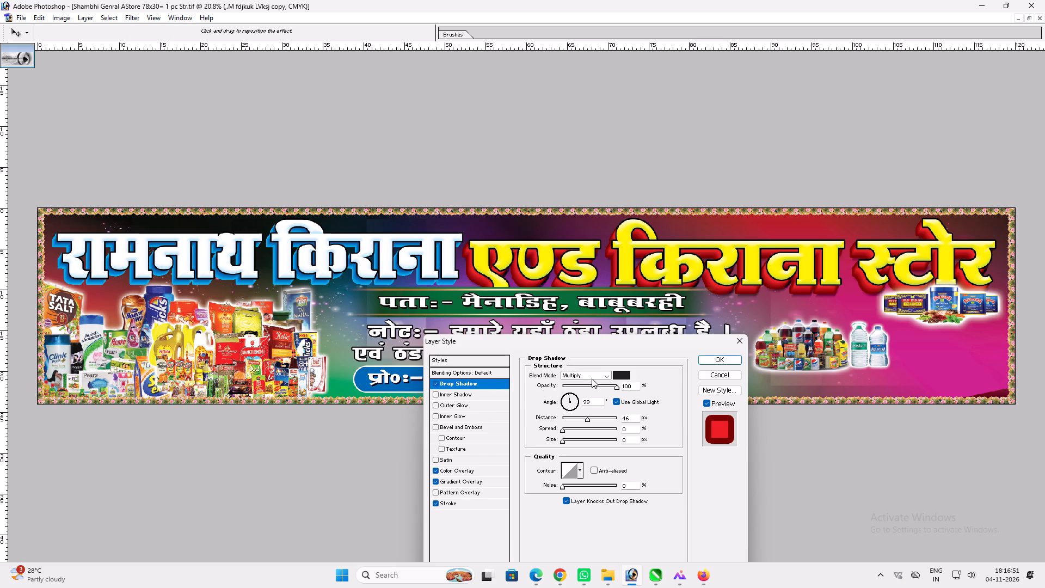
{"action": "left_click_drag", "start_coordinate": [606, 390], "coordinate": [581, 389]}
{"action": "key", "text": "Return"}
{"action": "key", "text": "v"}
Reduce the yellow title and its red shadow together to about 89% height by raising their bottom edge.
{"action": "right_click", "coordinate": [629, 257], "text": "ctrl+shift"}
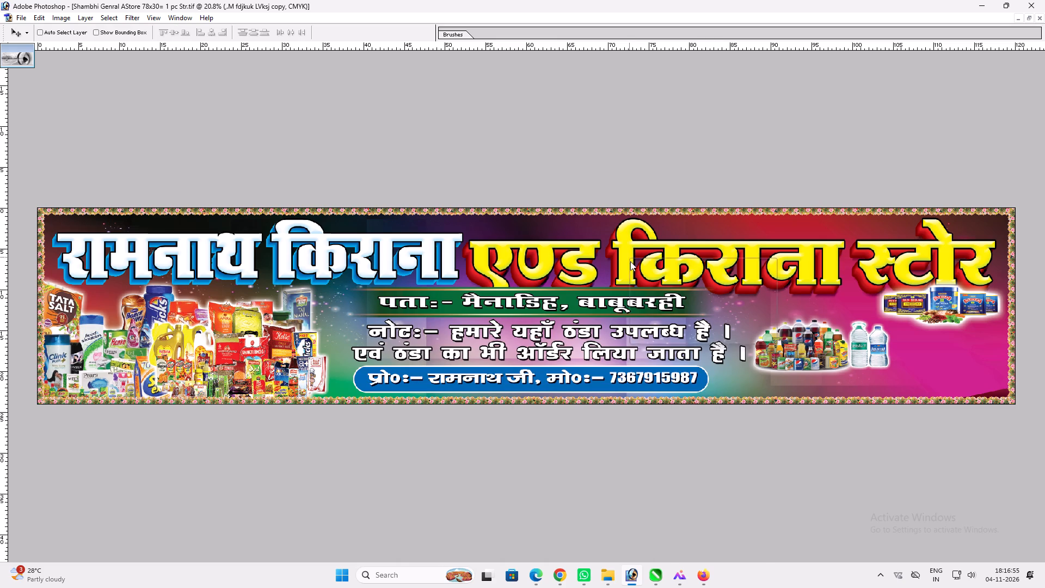
{"action": "left_click", "coordinate": [630, 261], "text": "ctrl+shift"}
{"action": "left_click_drag", "start_coordinate": [628, 258], "coordinate": [637, 261]}
{"action": "key", "text": "ctrl+z"}
{"action": "key", "text": "ctrl+t"}
{"action": "left_click_drag", "start_coordinate": [755, 313], "coordinate": [766, 309], "text": "shift"}
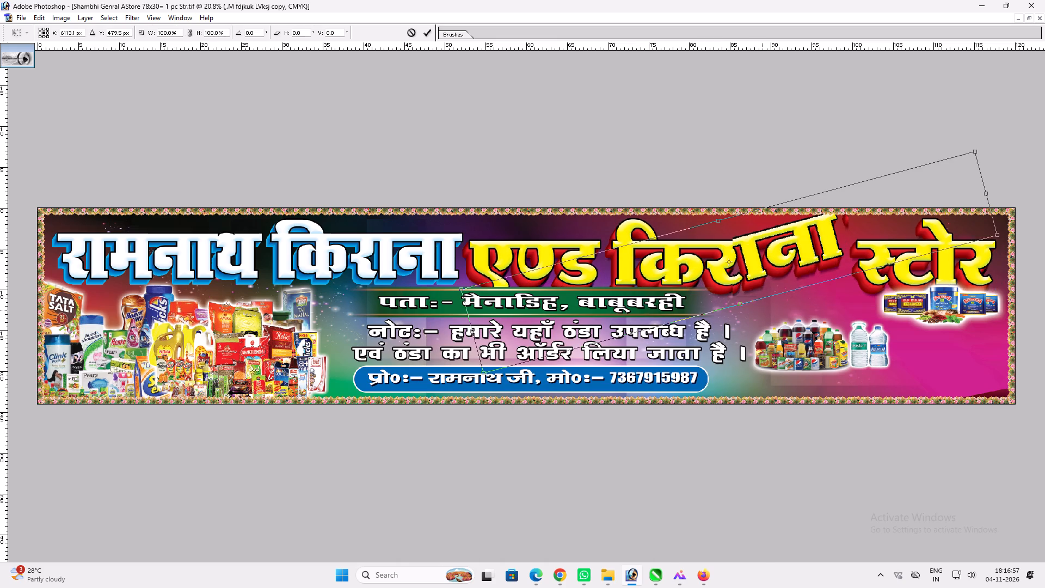
{"action": "left_click_drag", "start_coordinate": [766, 309], "coordinate": [768, 308], "text": "shift"}
{"action": "key", "text": "ctrl+z"}
{"action": "left_click_drag", "start_coordinate": [752, 306], "coordinate": [764, 299], "text": "shift"}
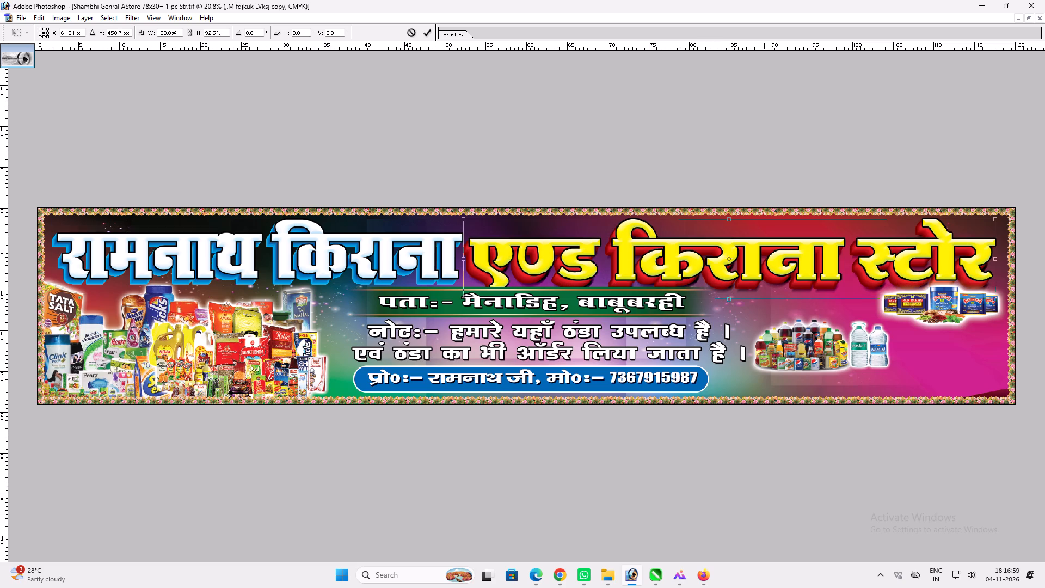
{"action": "left_click_drag", "start_coordinate": [764, 299], "coordinate": [771, 296], "text": "shift"}
{"action": "key", "text": "shift+Return"}
{"action": "key", "text": "v"}
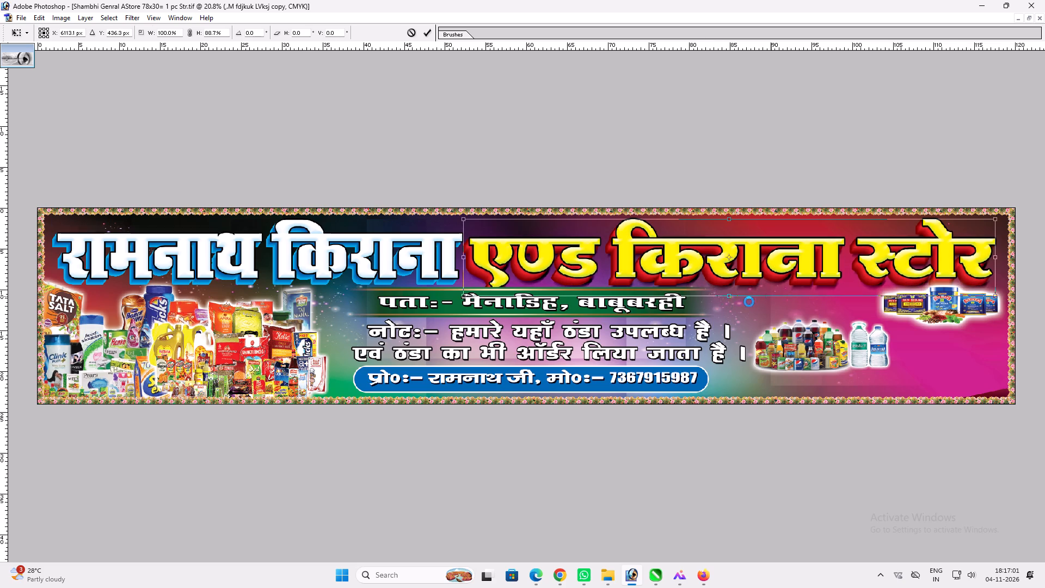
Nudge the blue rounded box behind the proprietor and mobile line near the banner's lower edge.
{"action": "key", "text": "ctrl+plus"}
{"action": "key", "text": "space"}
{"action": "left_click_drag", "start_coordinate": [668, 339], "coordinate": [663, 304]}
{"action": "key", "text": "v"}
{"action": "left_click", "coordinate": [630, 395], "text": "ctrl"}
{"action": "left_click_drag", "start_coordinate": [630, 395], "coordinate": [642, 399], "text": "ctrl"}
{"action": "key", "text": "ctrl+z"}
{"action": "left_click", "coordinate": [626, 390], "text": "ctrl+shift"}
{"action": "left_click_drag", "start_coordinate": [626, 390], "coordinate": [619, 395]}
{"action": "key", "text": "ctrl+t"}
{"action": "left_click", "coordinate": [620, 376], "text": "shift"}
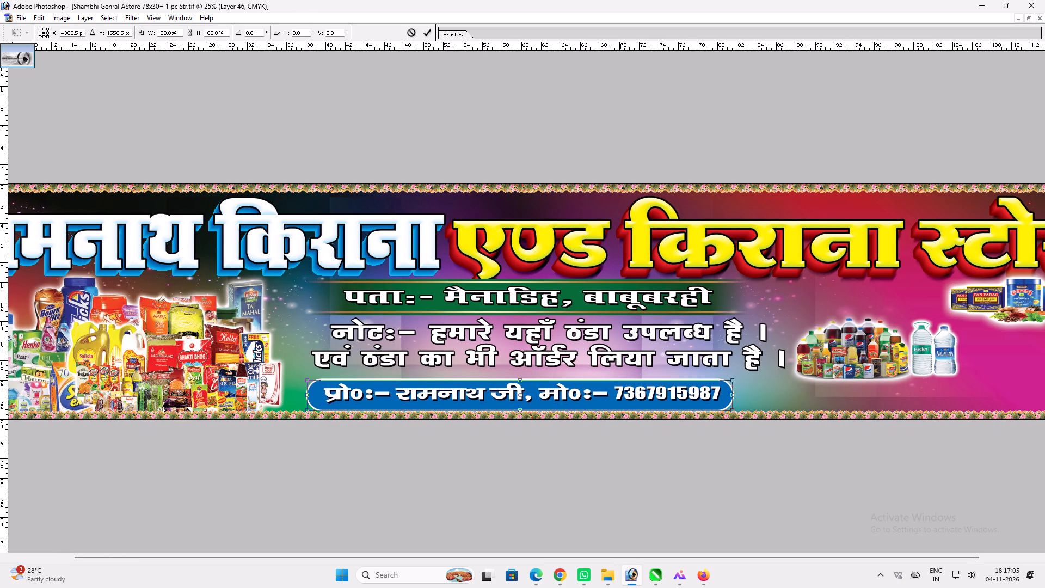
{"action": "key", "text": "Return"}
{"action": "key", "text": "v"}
Delete the blue rounded box behind the proprietor and mobile line.
{"action": "left_click", "coordinate": [603, 406], "text": "ctrl"}
{"action": "key", "text": "alt+l"}
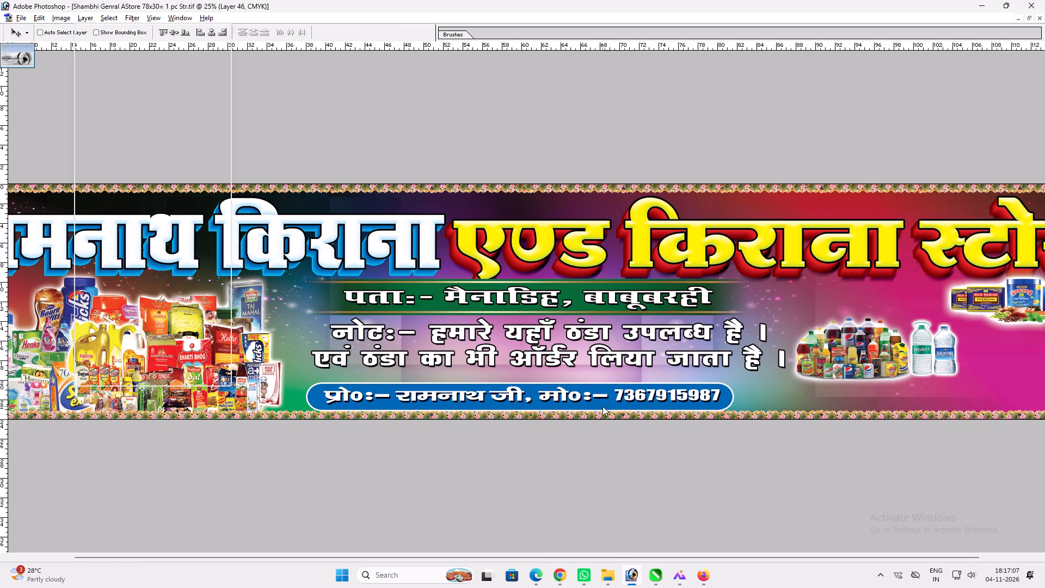
{"action": "key", "text": "alt+l"}
{"action": "key", "text": "alt+l"}
Remove the comma after the proprietor's name and cut the mobile number part out of that text line.
{"action": "left_click", "coordinate": [619, 391], "text": "ctrl"}
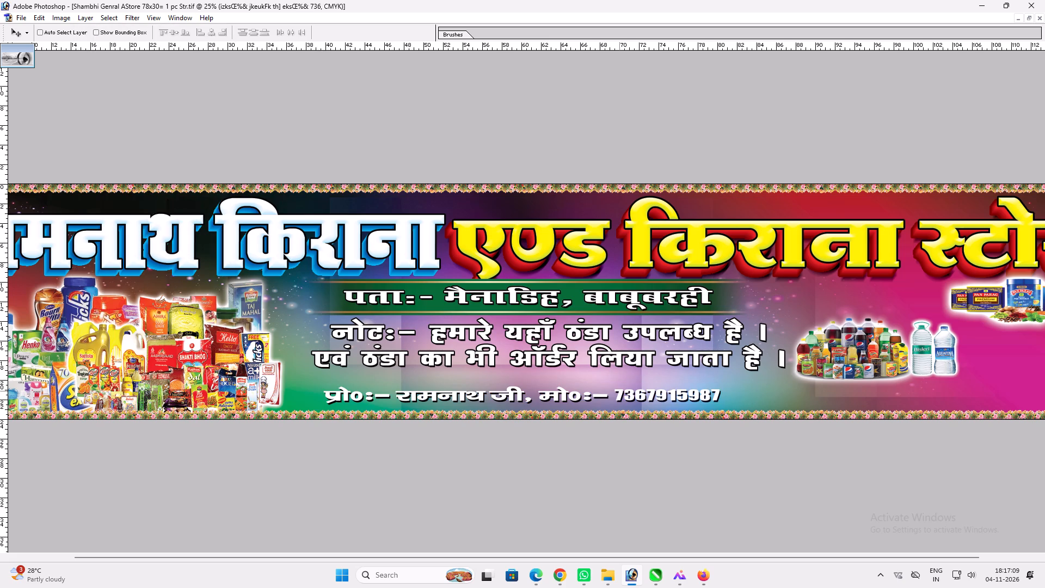
{"action": "key", "text": "t"}
{"action": "left_click", "coordinate": [529, 402]}
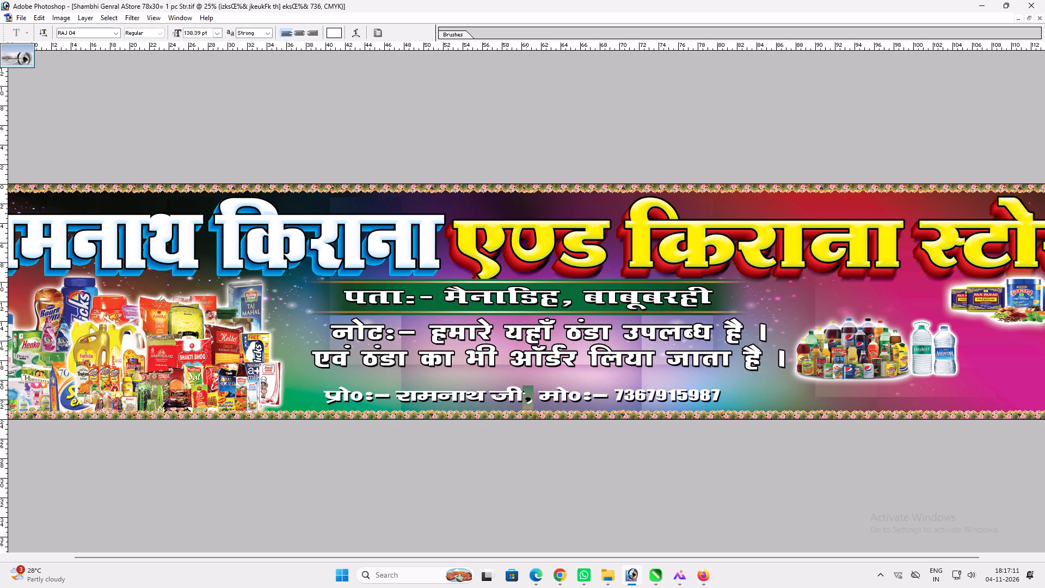
{"action": "key", "text": "BackSpace"}
{"action": "key", "text": "shift+End"}
{"action": "key", "text": "ctrl+x"}
{"action": "key", "text": "Return"}
{"action": "key", "text": "v"}
{"action": "key", "text": "v"}
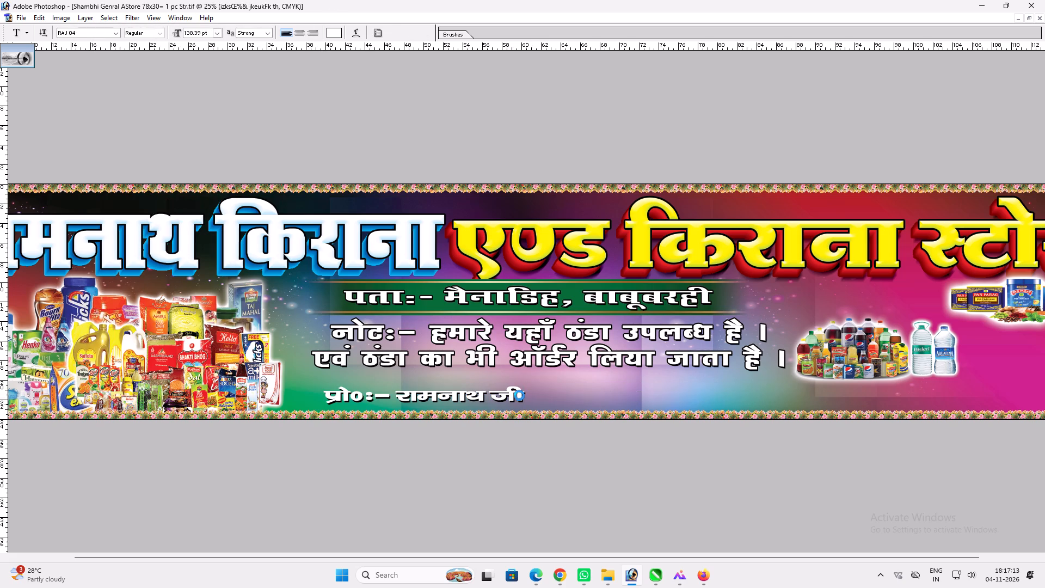
Move the proprietor line above the white title at the banner's upper left and scale it down to fit.
{"action": "left_click_drag", "start_coordinate": [512, 390], "coordinate": [223, 199]}
{"action": "key", "text": "ctrl+t"}
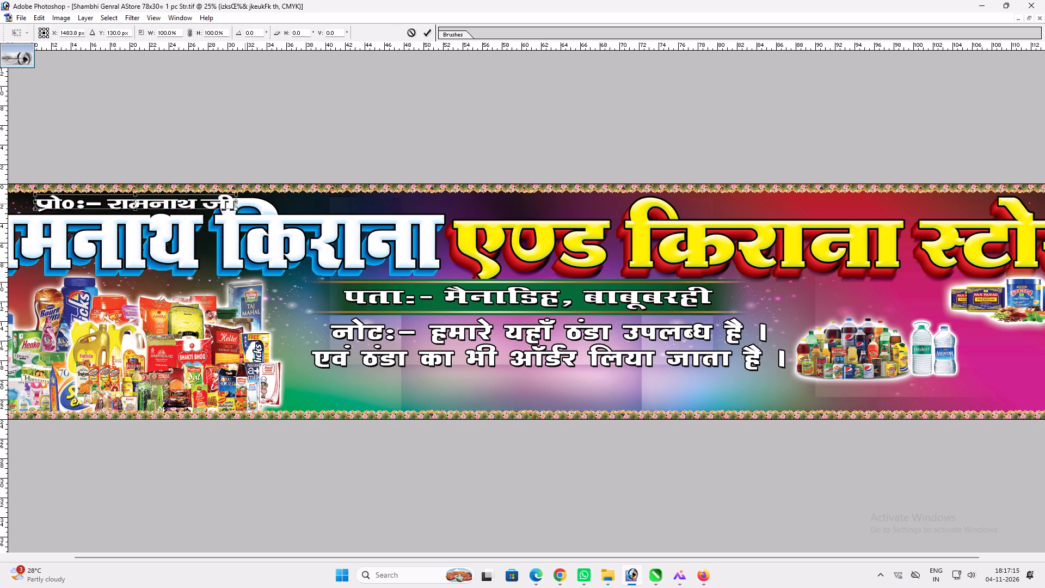
{"action": "left_click_drag", "start_coordinate": [239, 203], "coordinate": [202, 199], "text": "shift"}
{"action": "left_click_drag", "start_coordinate": [201, 197], "coordinate": [190, 197], "text": "alt+shift"}
{"action": "key", "text": "shift+Return"}
{"action": "key", "text": "v"}
{"action": "left_click_drag", "start_coordinate": [165, 201], "coordinate": [144, 198]}
Duplicate the proprietor line above the yellow title and replace the copy's text with the cut mobile number text.
{"action": "left_click_drag", "start_coordinate": [130, 203], "coordinate": [901, 112], "text": "alt+shift"}
{"action": "key", "text": "t"}
{"action": "left_click", "coordinate": [850, 199]}
{"action": "key", "text": "ctrl+a"}
{"action": "key", "text": "ctrl+v"}
{"action": "key", "text": "Return"}
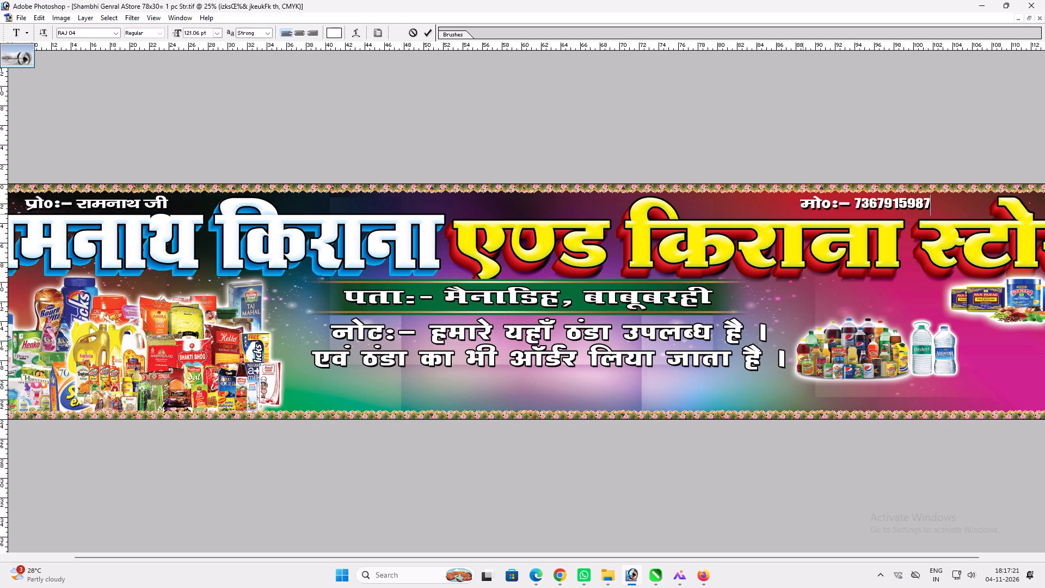
{"action": "key", "text": "v"}
Adjust and enlarge the mobile number line above "किराना स्टोर", extending it toward the right.
{"action": "key", "text": "ctrl+t"}
{"action": "left_click_drag", "start_coordinate": [849, 209], "coordinate": [849, 209]}
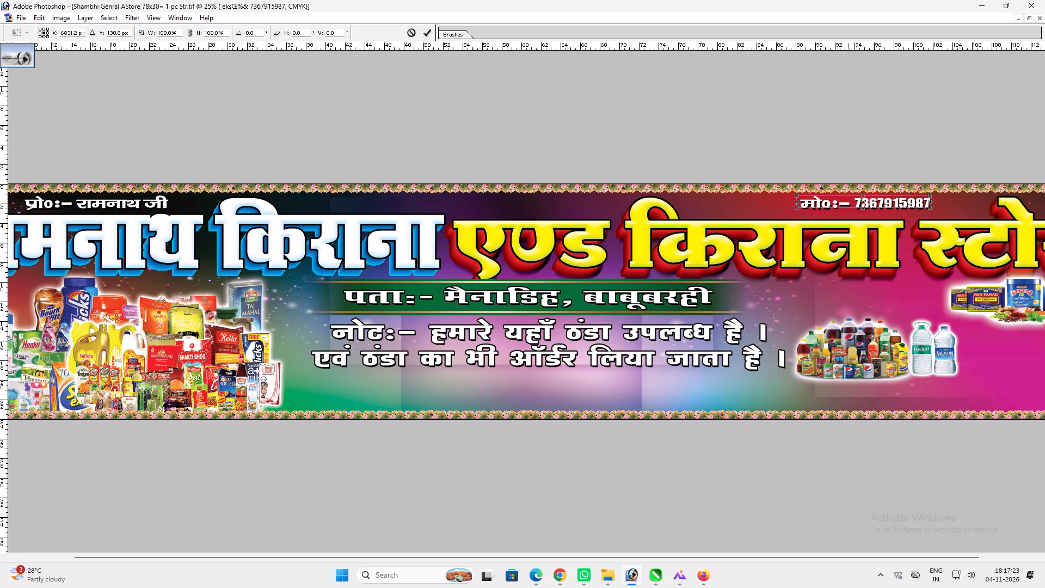
{"action": "left_click_drag", "start_coordinate": [849, 209], "coordinate": [844, 211]}
{"action": "key", "text": "shift+Return"}
{"action": "key", "text": "v"}
{"action": "key", "text": "space"}
{"action": "left_click_drag", "start_coordinate": [857, 212], "coordinate": [439, 216]}
{"action": "key", "text": "v"}
{"action": "left_click", "coordinate": [827, 201], "text": "shift"}
{"action": "key", "text": "ctrl+t"}
{"action": "left_click_drag", "start_coordinate": [865, 210], "coordinate": [889, 206], "text": "shift"}
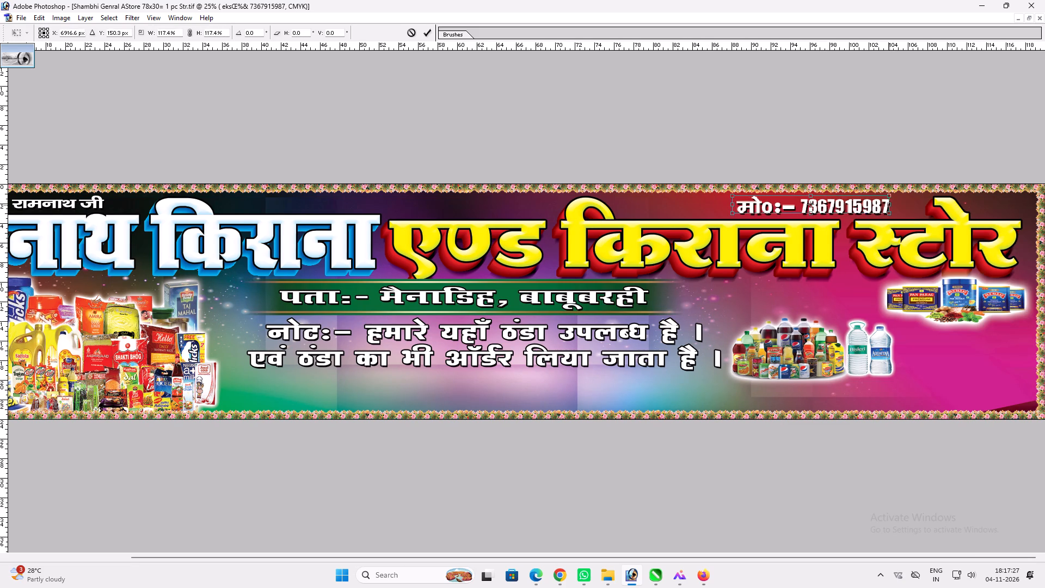
{"action": "left_click_drag", "start_coordinate": [889, 205], "coordinate": [910, 199], "text": "shift"}
{"action": "key", "text": "shift+Return"}
{"action": "type", "text": "vv"}
Widen the proprietor line above the white title slightly at both its right and left ends.
{"action": "key", "text": "space"}
{"action": "left_click_drag", "start_coordinate": [569, 220], "coordinate": [944, 176]}
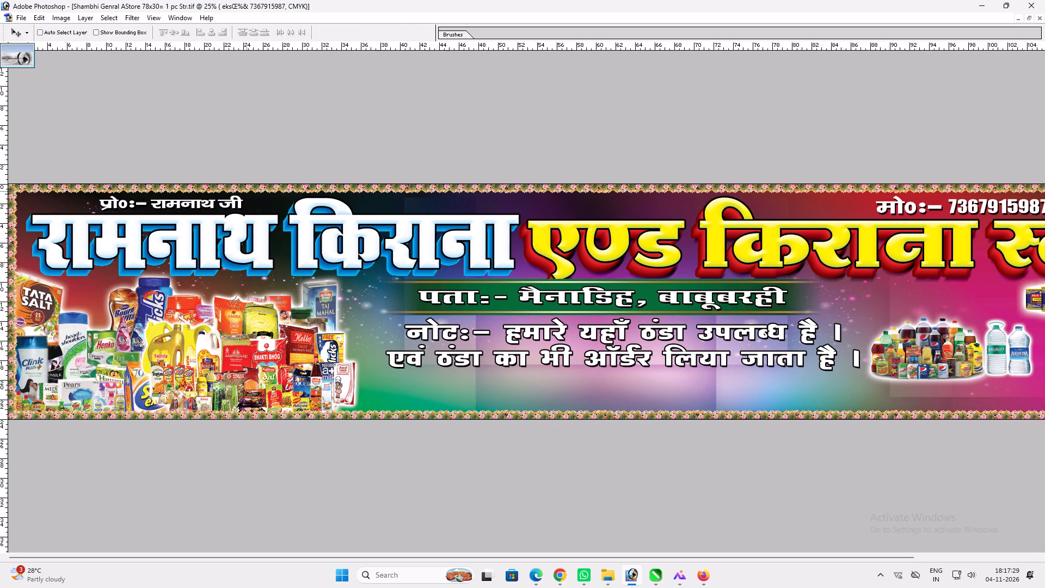
{"action": "left_click", "coordinate": [239, 202], "text": "ctrl"}
{"action": "key", "text": "ctrl+t"}
{"action": "left_click_drag", "start_coordinate": [243, 207], "coordinate": [249, 209], "text": "alt+shift"}
{"action": "key", "text": "shift+Return"}
{"action": "type", "text": "vv"}
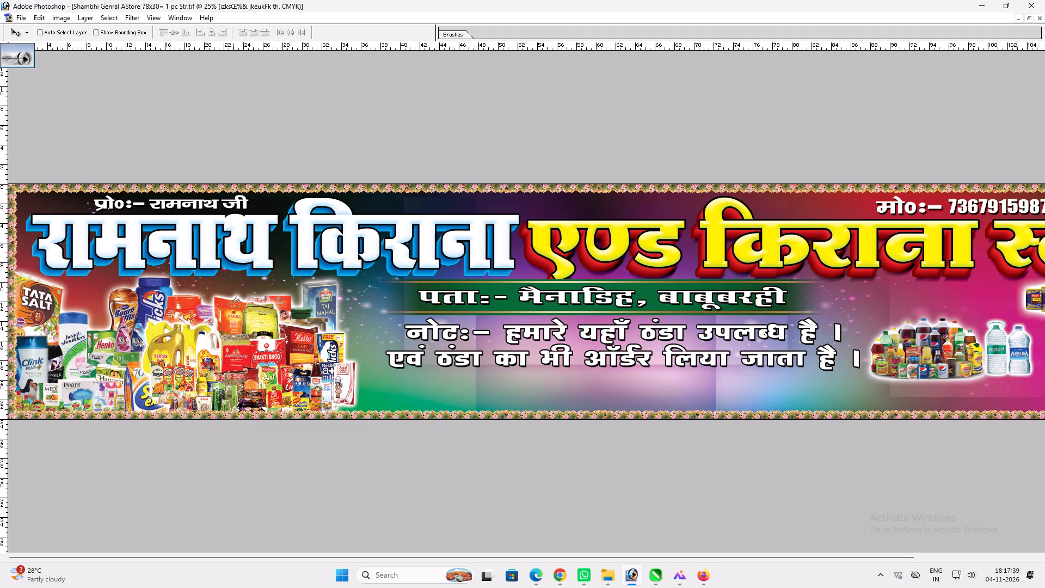
{"action": "key", "text": "ctrl+t"}
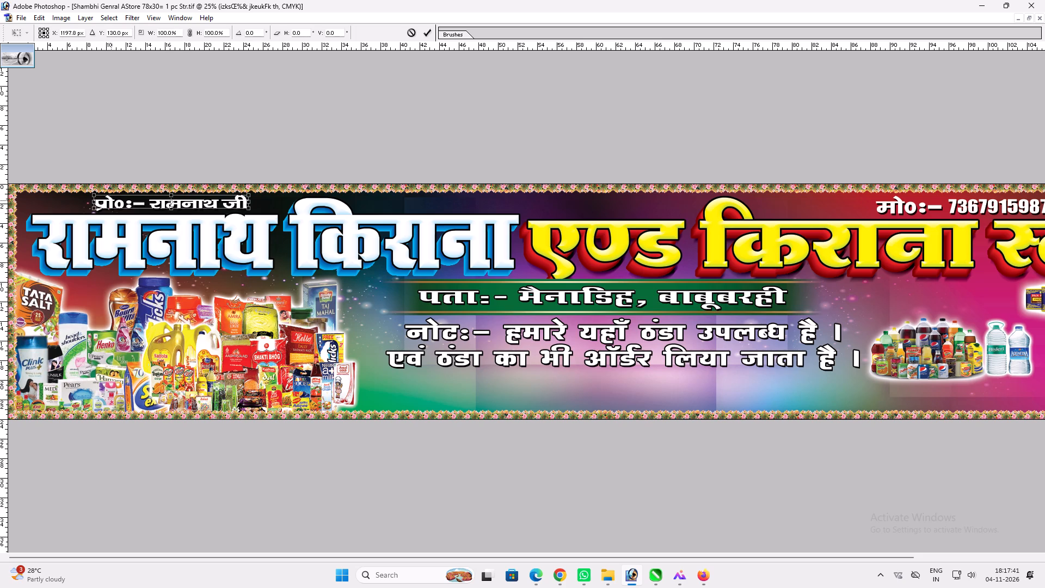
{"action": "left_click", "coordinate": [95, 203], "text": "shift"}
{"action": "key", "text": "shift+Return"}
{"action": "key", "text": "v"}
{"action": "key", "text": "v"}
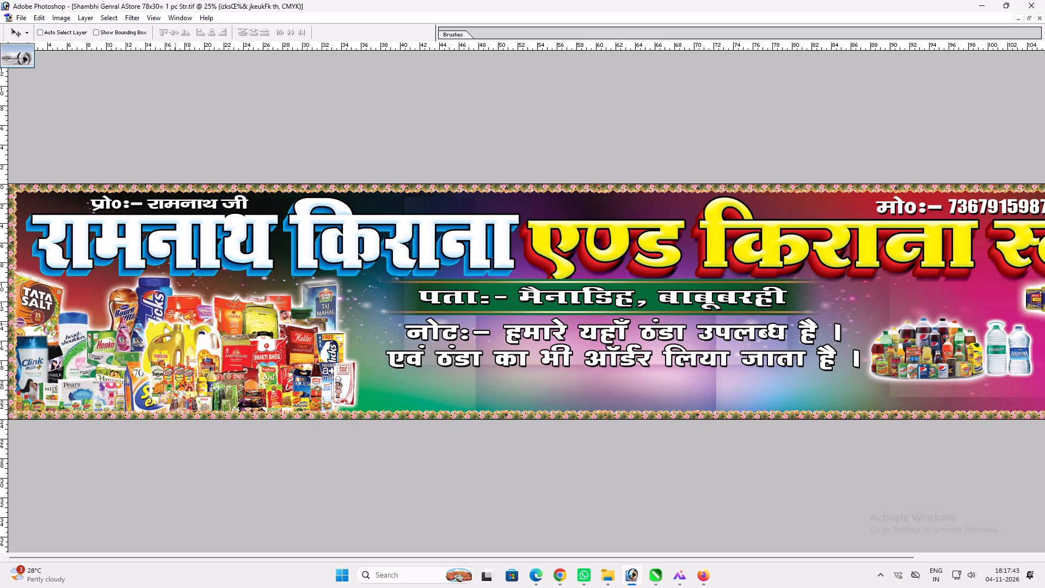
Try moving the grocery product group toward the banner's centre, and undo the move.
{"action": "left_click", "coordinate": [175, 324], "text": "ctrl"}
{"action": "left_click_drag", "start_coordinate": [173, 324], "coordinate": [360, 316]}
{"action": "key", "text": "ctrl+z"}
Switch to File Explorer and search the 2026 folder on drive H for "shubahm", shortening the term to "shu".
{"action": "left_click", "coordinate": [613, 574]}
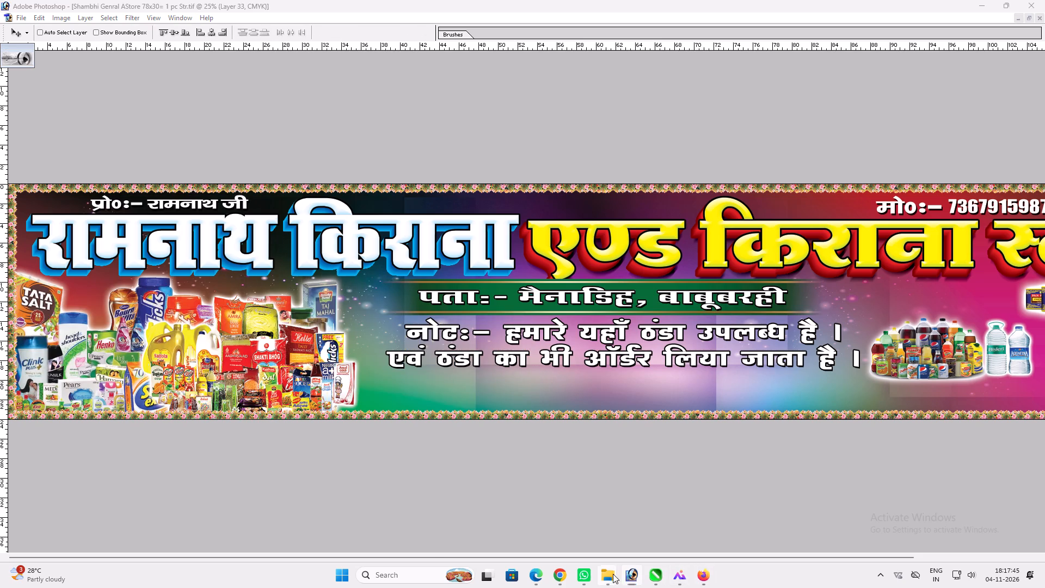
{"action": "left_click", "coordinate": [727, 529]}
{"action": "scroll", "coordinate": [0, 418], "scroll_direction": "down", "scroll_amount": 3}
{"action": "left_click", "coordinate": [89, 479]}
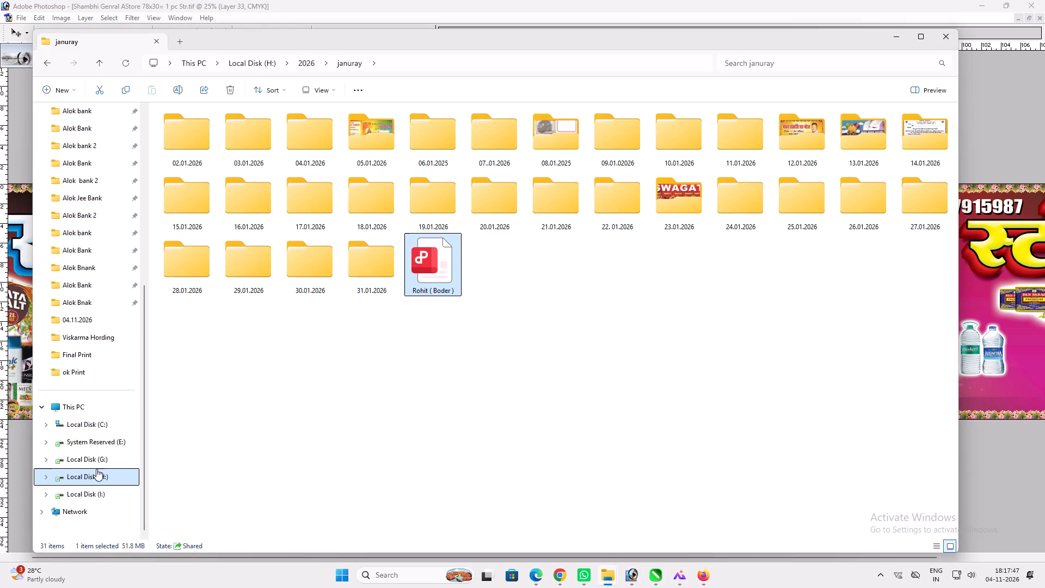
{"action": "double_click", "coordinate": [198, 126]}
{"action": "left_click", "coordinate": [196, 130]}
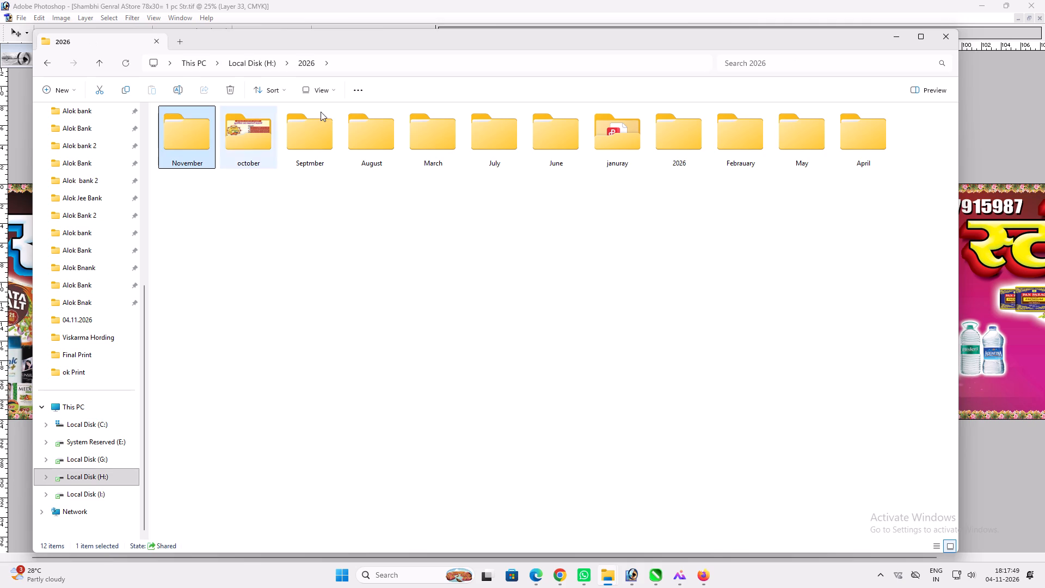
{"action": "left_click", "coordinate": [764, 60]}
{"action": "key", "text": "s"}
{"action": "key", "text": "h"}
{"action": "type", "text": "ubahm"}
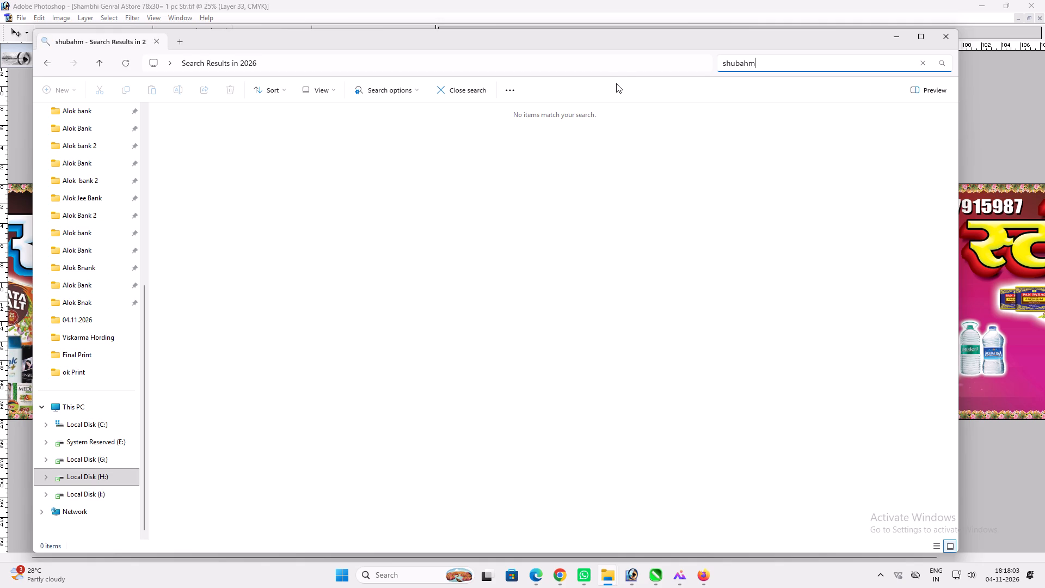
{"action": "key", "text": "ctrl+a"}
{"action": "type", "text": "shu"}
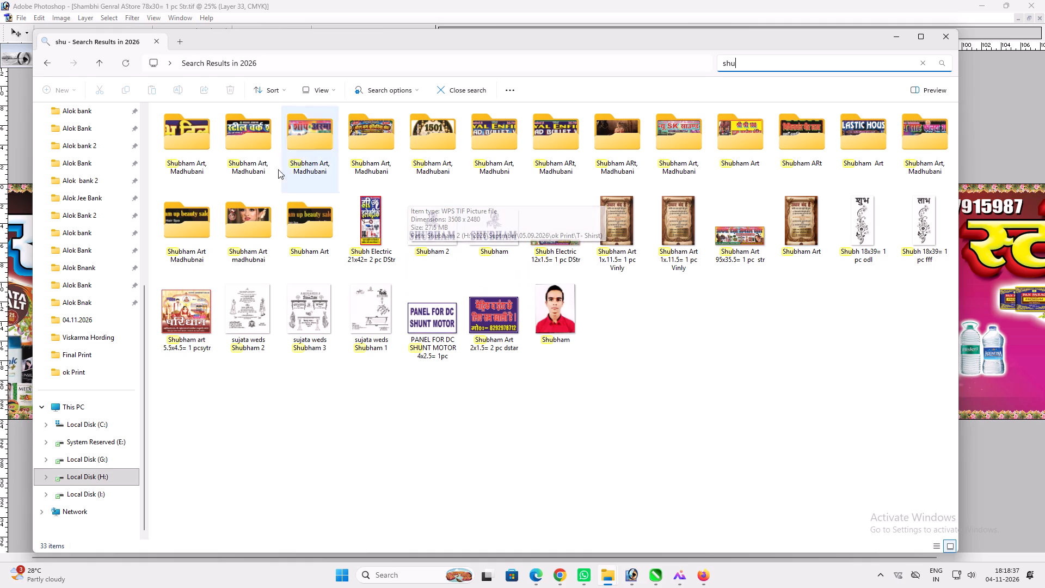
Look through the Shubham Art, Madhubani folders in the search results for a banner file with reusable images.
{"action": "left_click", "coordinate": [291, 140]}
{"action": "key", "text": "ctrl+shift+Return"}
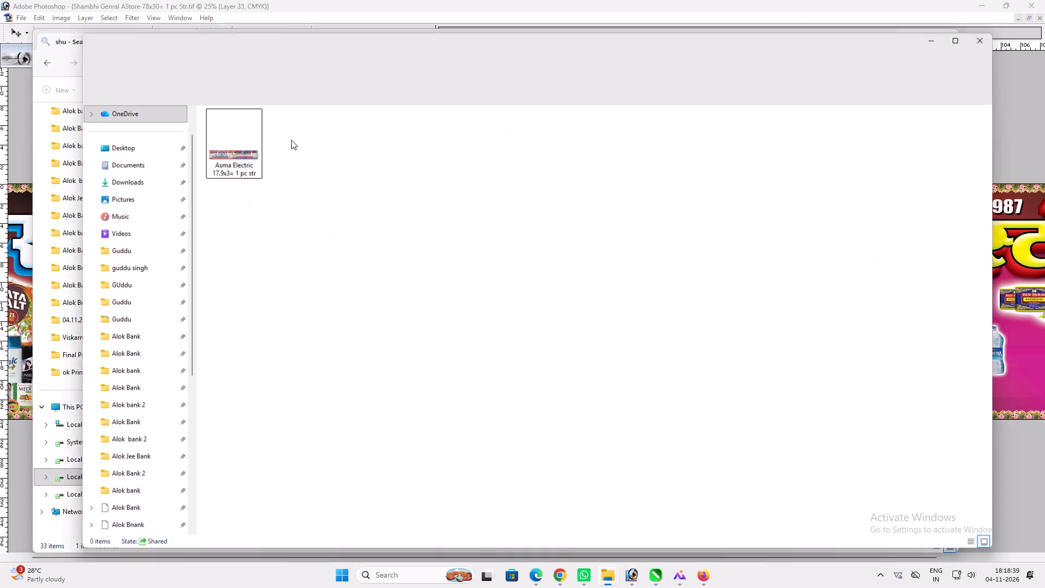
{"action": "left_click", "coordinate": [985, 34]}
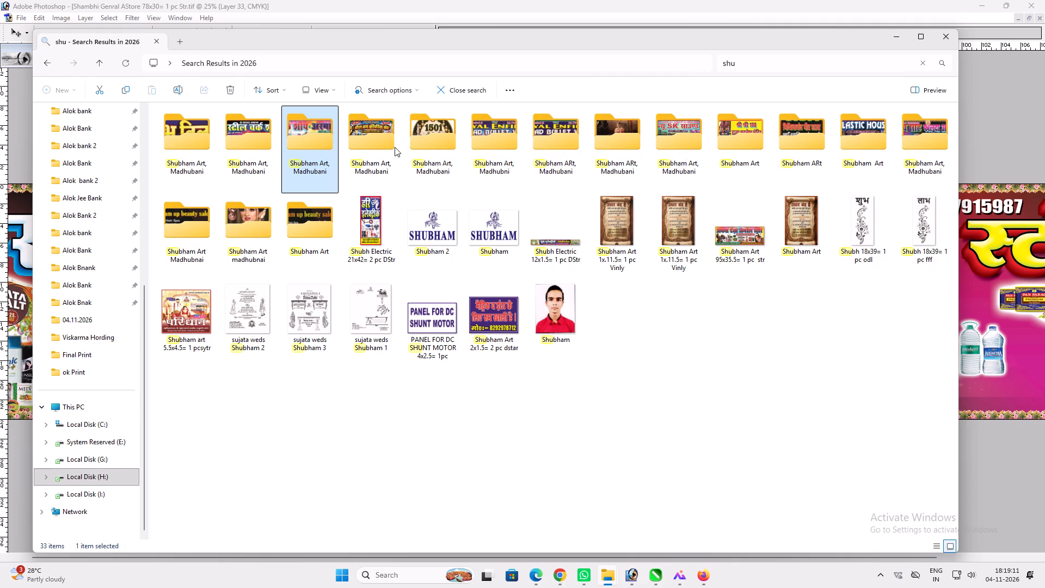
{"action": "left_click", "coordinate": [239, 133]}
{"action": "left_click", "coordinate": [220, 133]}
{"action": "left_click", "coordinate": [209, 133]}
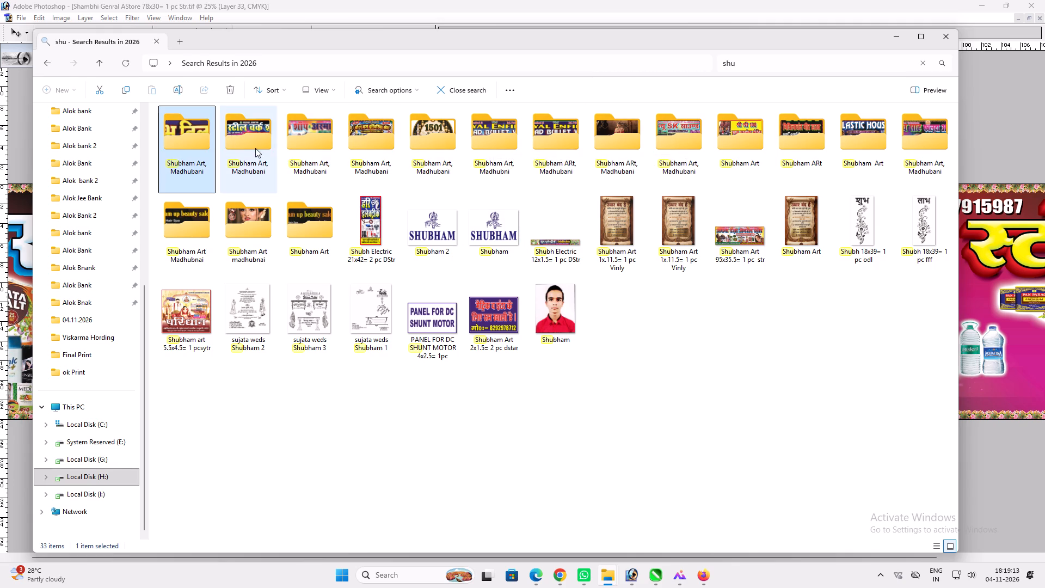
{"action": "left_click", "coordinate": [358, 131]}
{"action": "left_click", "coordinate": [422, 132]}
{"action": "left_click", "coordinate": [490, 137]}
{"action": "key", "text": "ctrl+shift+Return"}
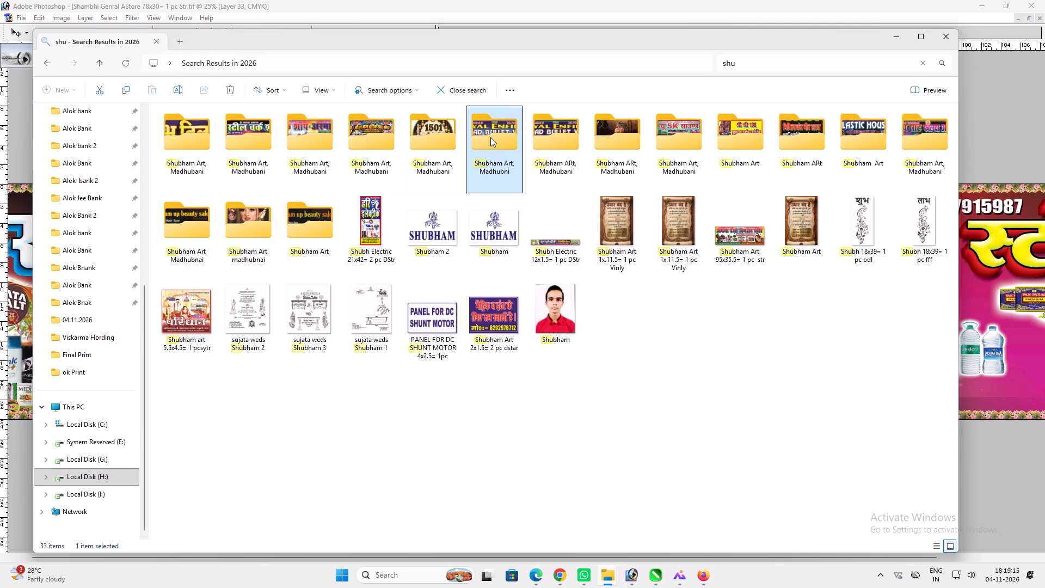
{"action": "left_click", "coordinate": [995, 10]}
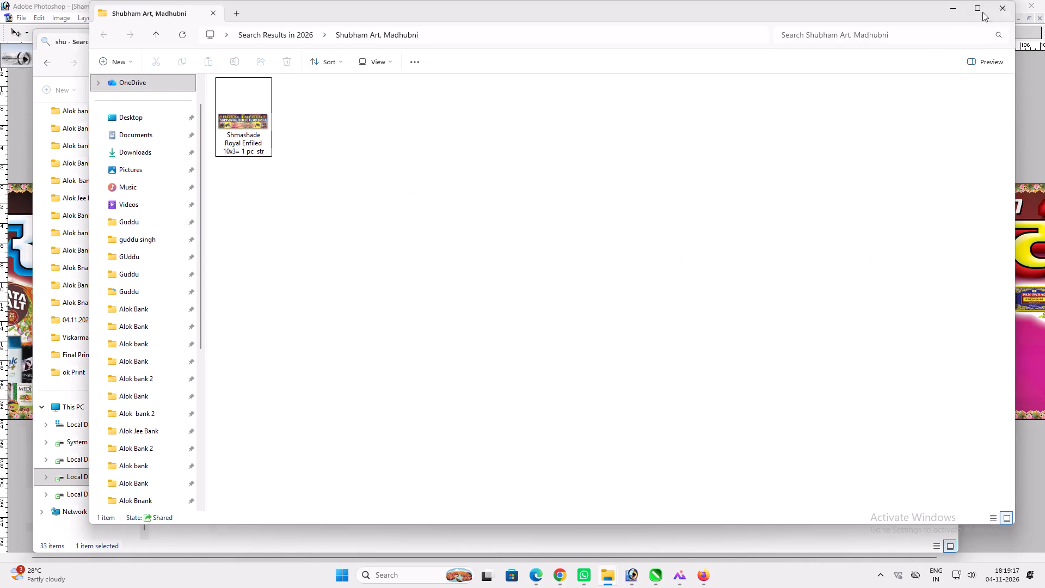
{"action": "left_click", "coordinate": [547, 144]}
{"action": "key", "text": "ctrl+shift+Return"}
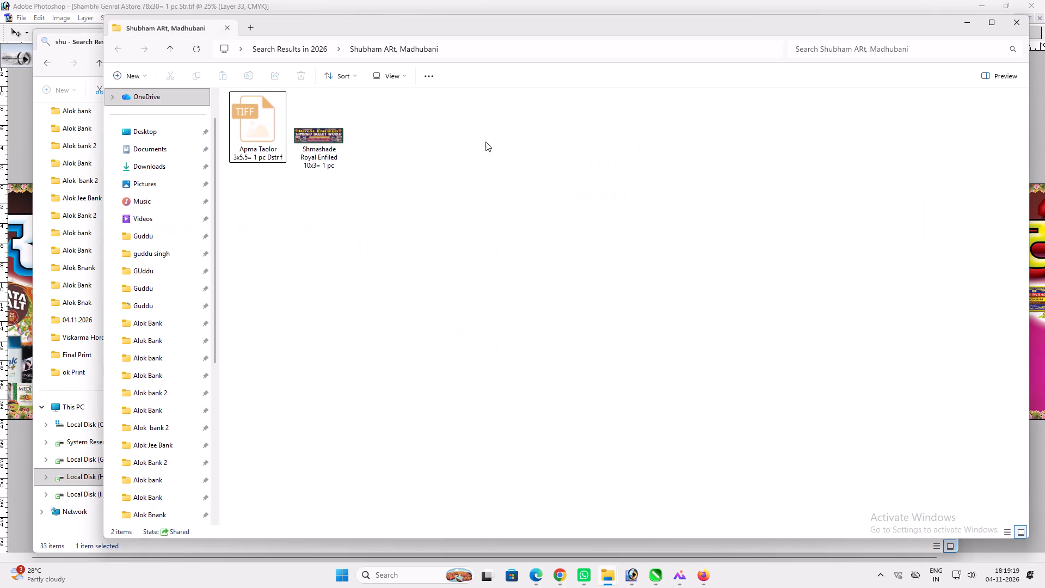
{"action": "left_click", "coordinate": [1012, 28]}
{"action": "left_click", "coordinate": [619, 126]}
{"action": "key", "text": "ctrl+shift+Return"}
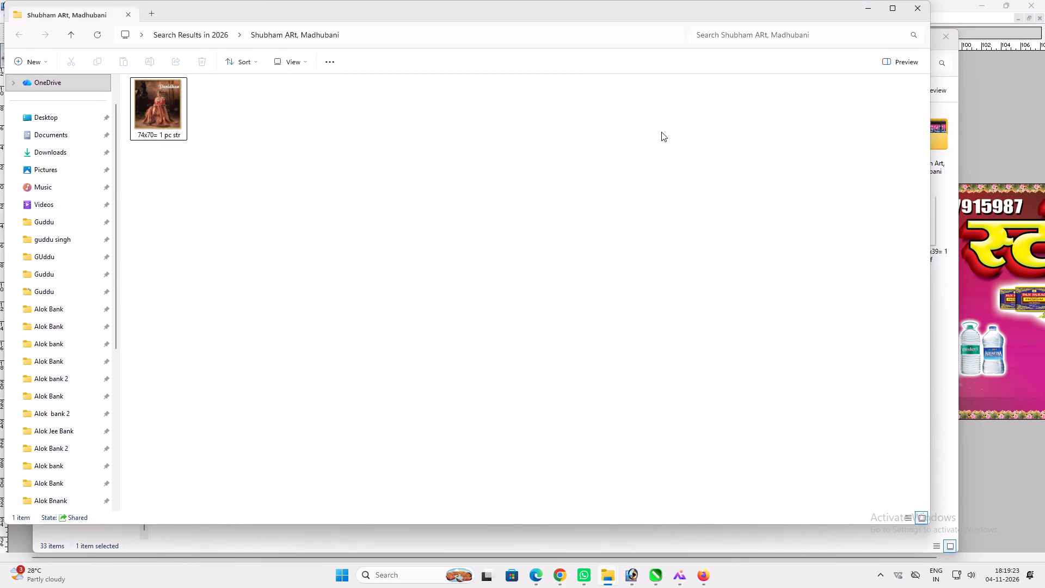
{"action": "left_click", "coordinate": [912, 8]}
{"action": "left_click", "coordinate": [676, 150]}
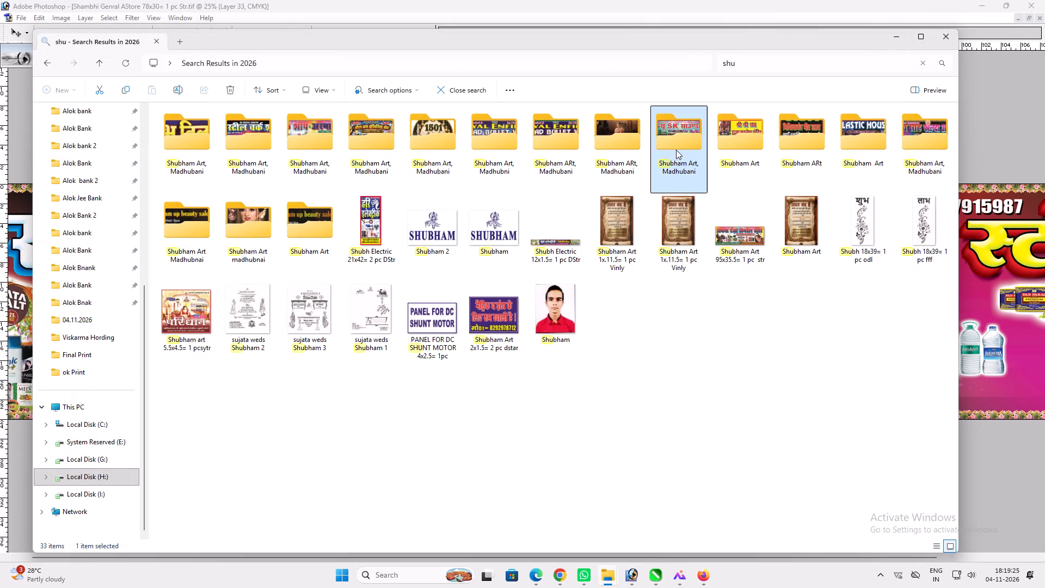
{"action": "key", "text": "ctrl+shift+Return"}
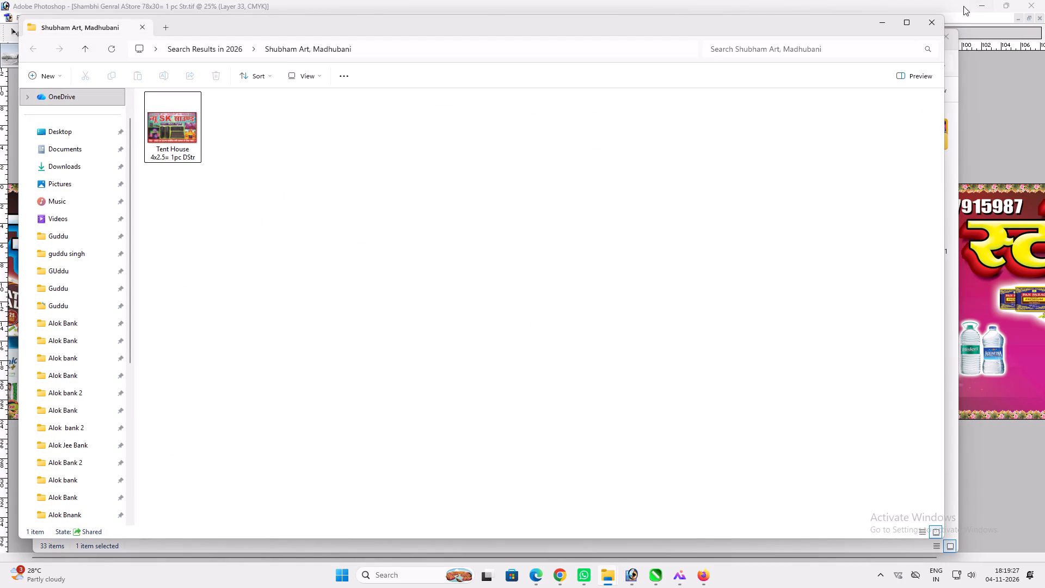
{"action": "left_click", "coordinate": [932, 16]}
Search the 2026 folder for "subha", broaden the term to "sub" and "su", and browse the thumbnails for the banner.
{"action": "left_click_drag", "start_coordinate": [750, 67], "coordinate": [705, 70]}
{"action": "type", "text": "subha"}
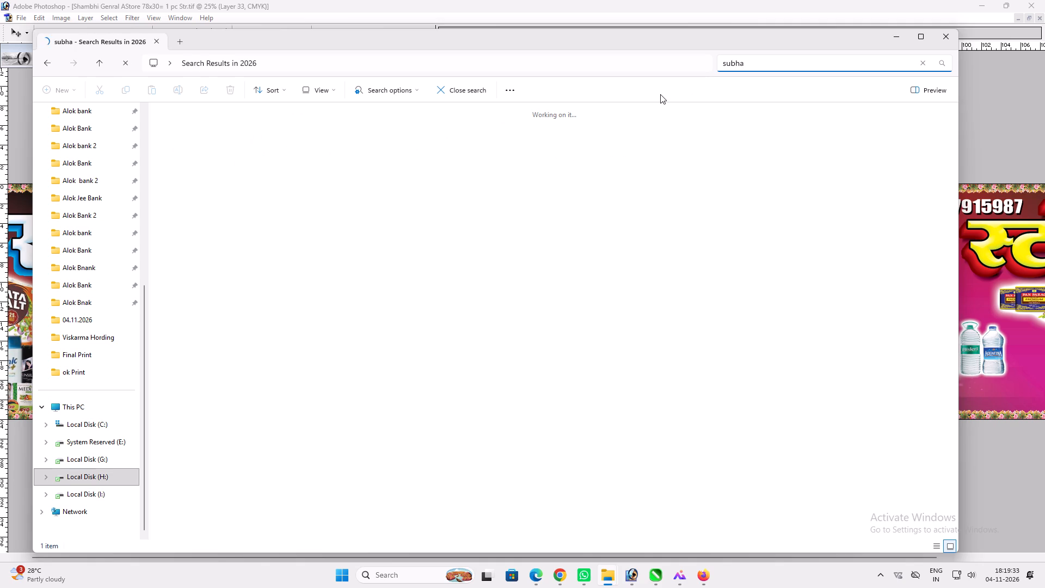
{"action": "key", "text": "BackSpace"}
{"action": "key", "text": "BackSpace"}
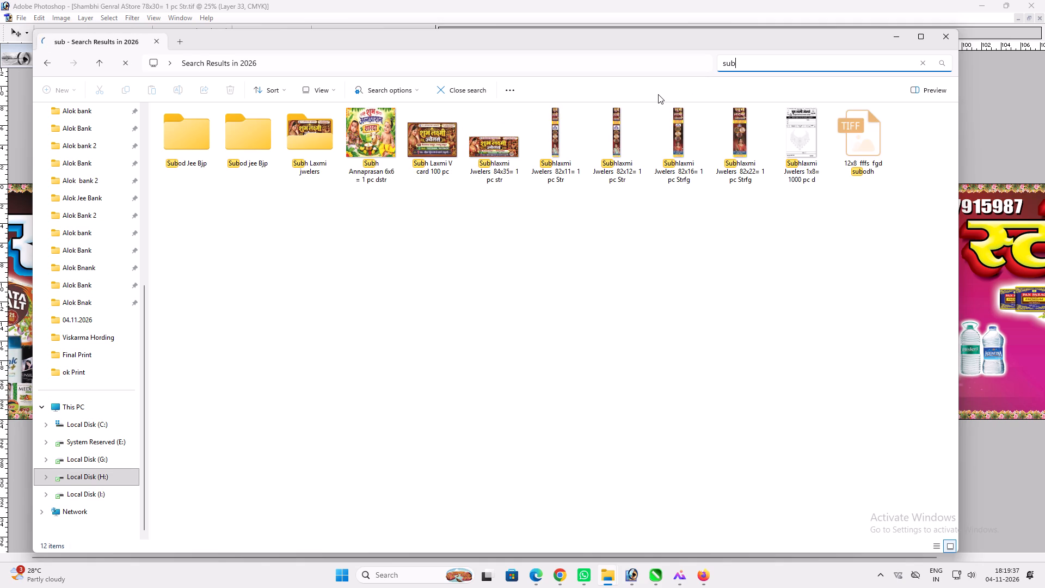
{"action": "key", "text": "BackSpace"}
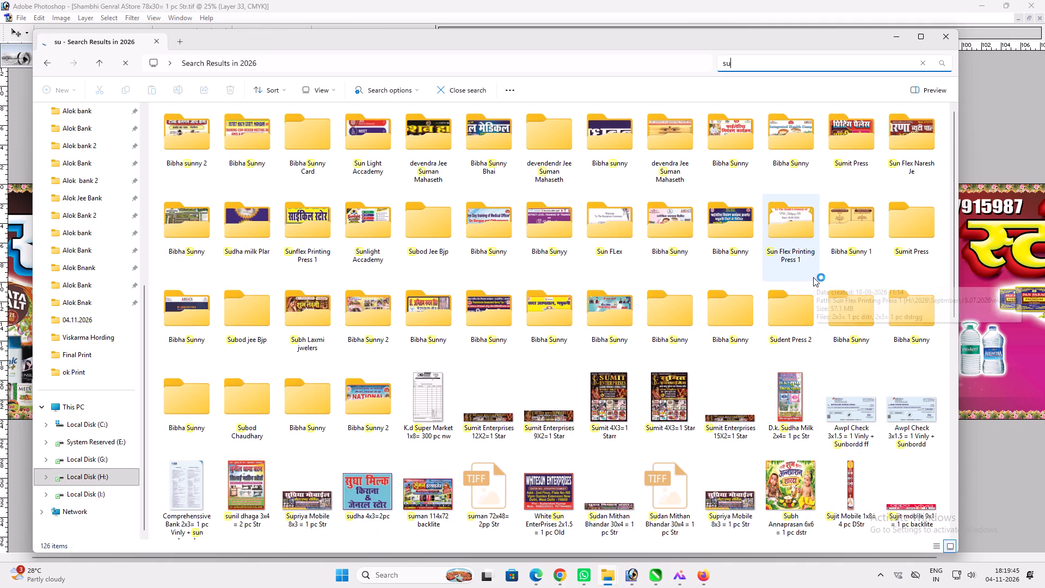
{"action": "scroll", "coordinate": [783, 317], "scroll_direction": "down", "scroll_amount": 4}
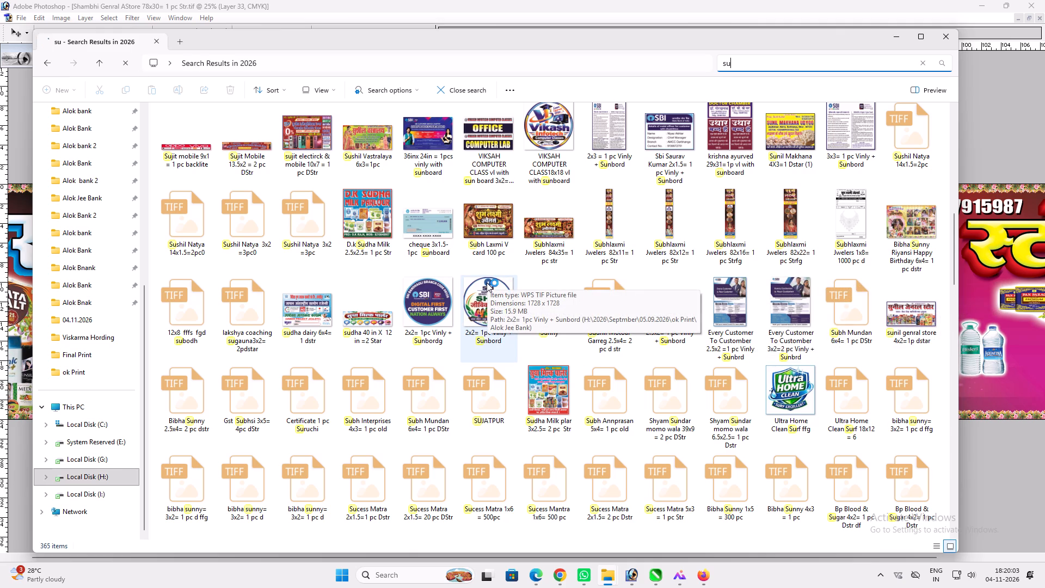
{"action": "scroll", "coordinate": [486, 283], "scroll_direction": "down", "scroll_amount": 2}
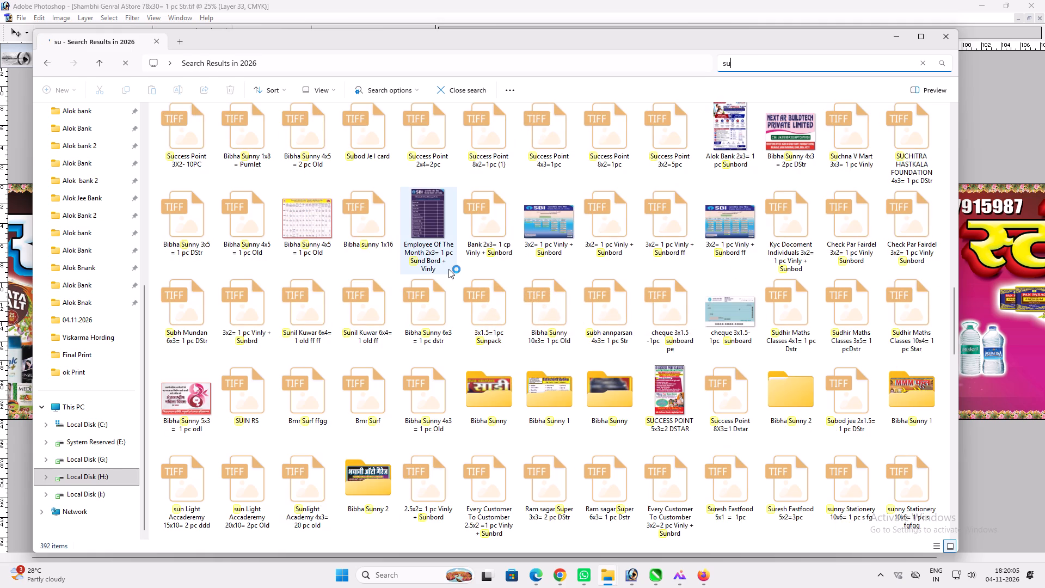
{"action": "scroll", "coordinate": [448, 269], "scroll_direction": "down", "scroll_amount": 7}
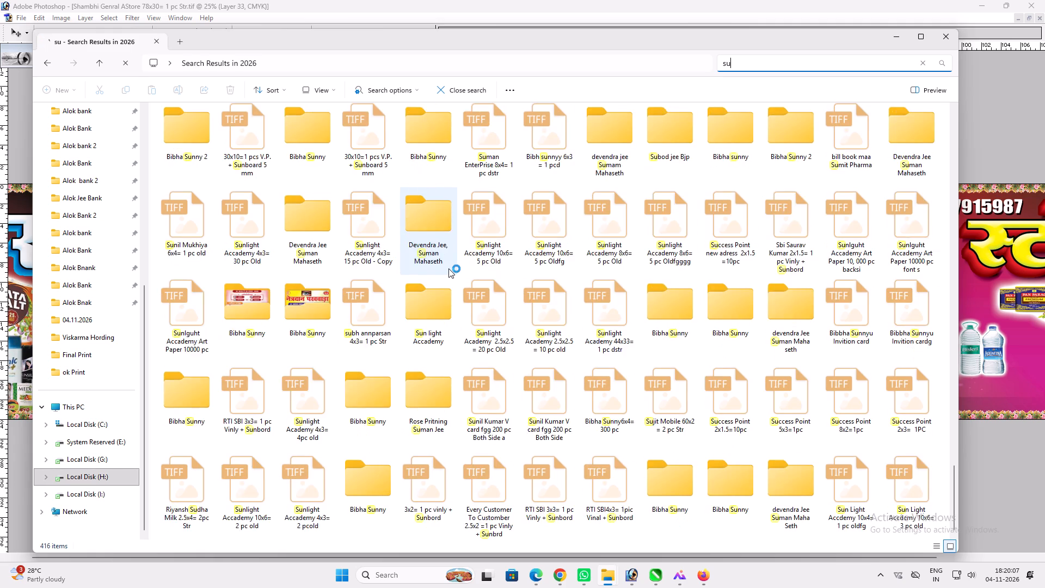
{"action": "scroll", "coordinate": [448, 268], "scroll_direction": "up", "scroll_amount": 13}
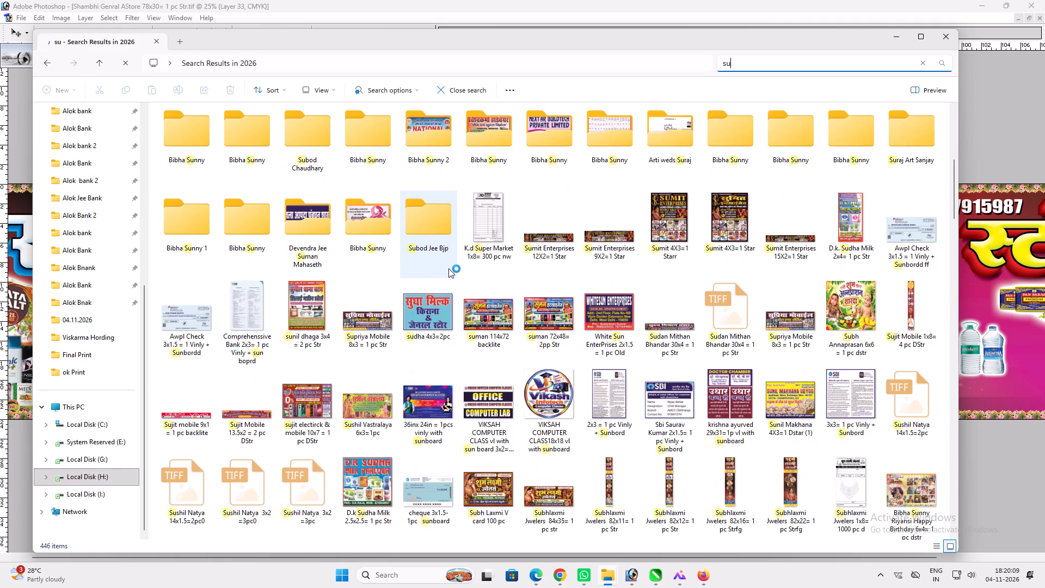
{"action": "scroll", "coordinate": [448, 268], "scroll_direction": "up", "scroll_amount": 1}
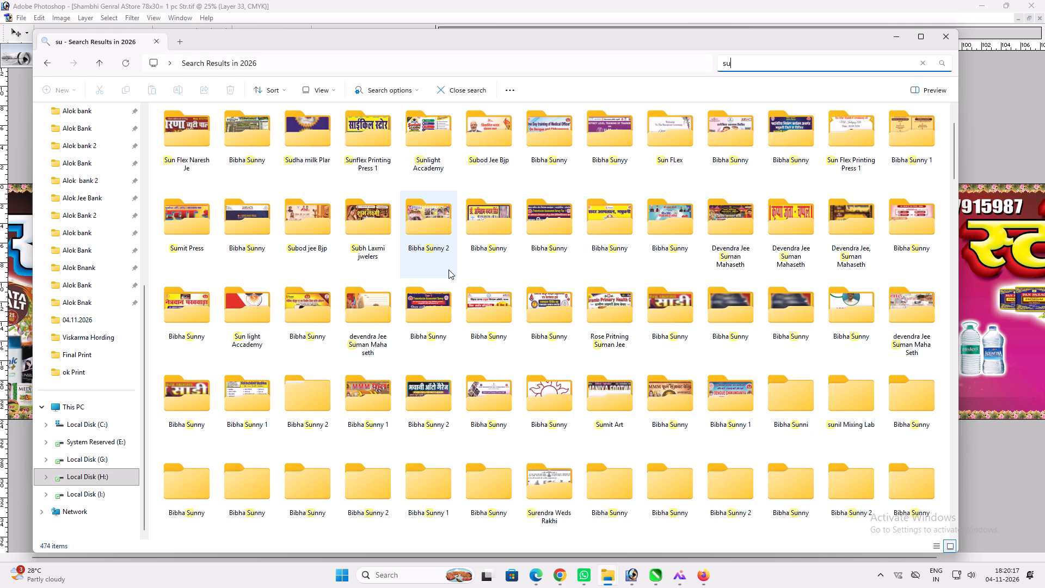
{"action": "scroll", "coordinate": [661, 271], "scroll_direction": "down", "scroll_amount": 1}
{"action": "scroll", "coordinate": [661, 271], "scroll_direction": "up", "scroll_amount": 1}
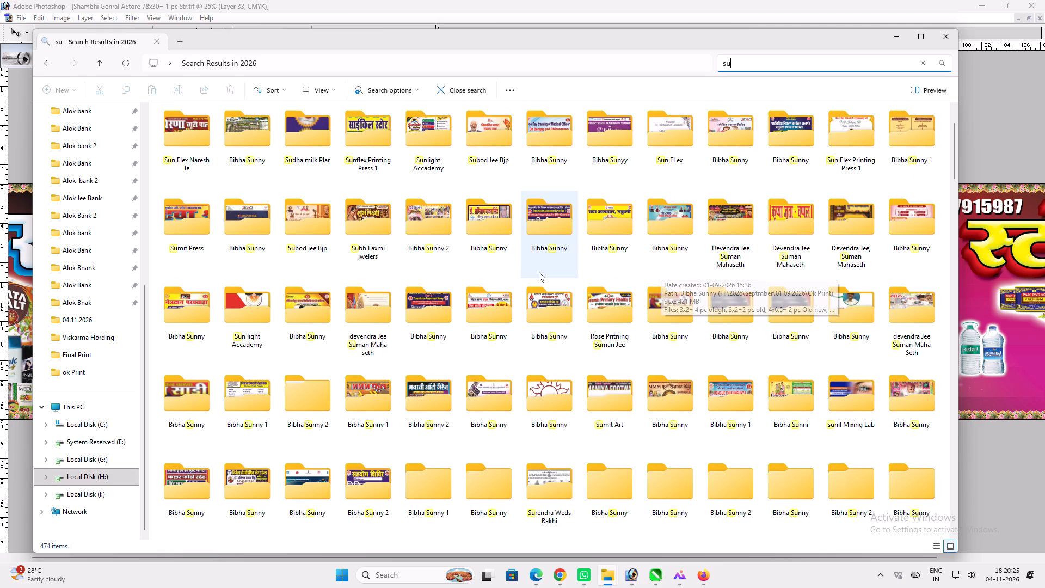
{"action": "scroll", "coordinate": [584, 338], "scroll_direction": "up", "scroll_amount": 3}
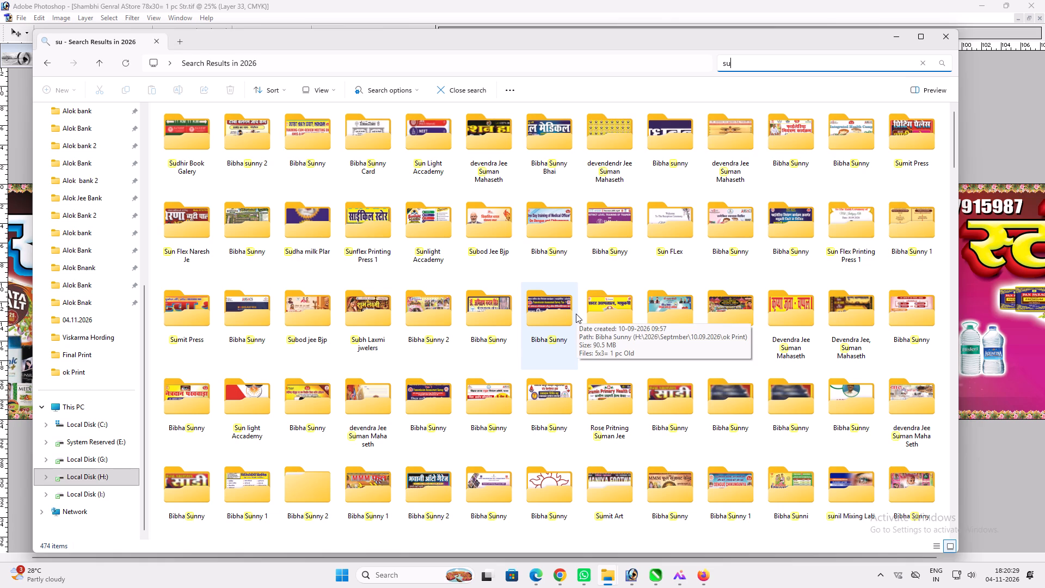
Search the 2026 folder for "shu" and open the Shubham Art 95x35.5 banner file in Photoshop.
{"action": "key", "text": "ctrl+a"}
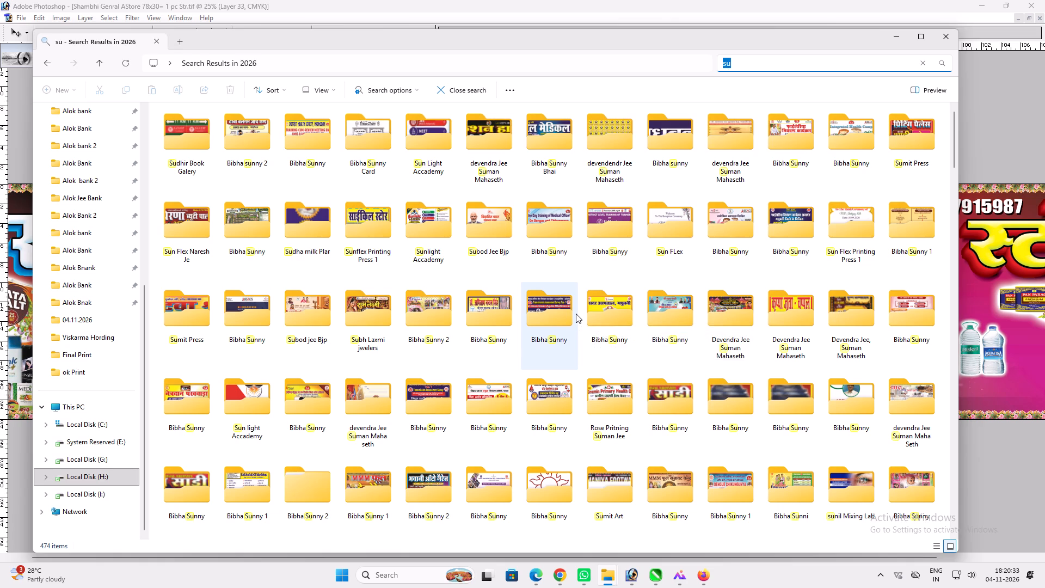
{"action": "type", "text": "shu"}
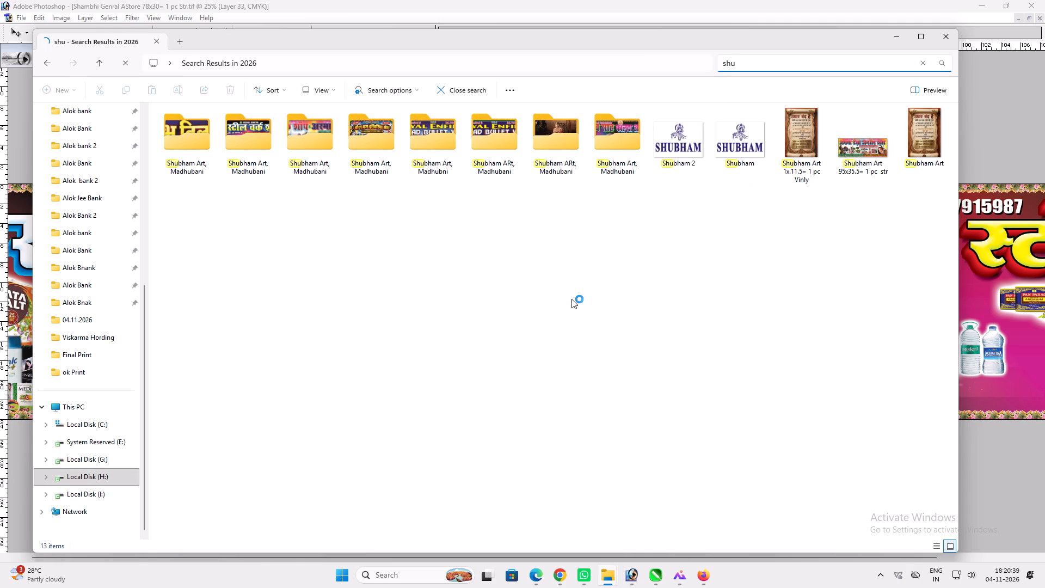
{"action": "left_click_drag", "start_coordinate": [924, 143], "coordinate": [673, 578]}
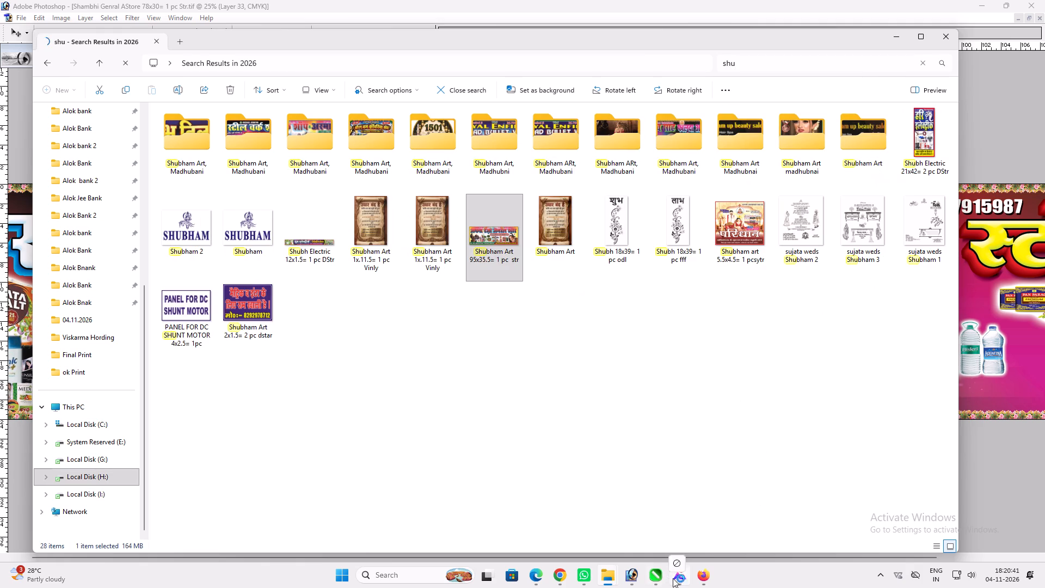
{"action": "left_click_drag", "start_coordinate": [673, 578], "coordinate": [614, 321]}
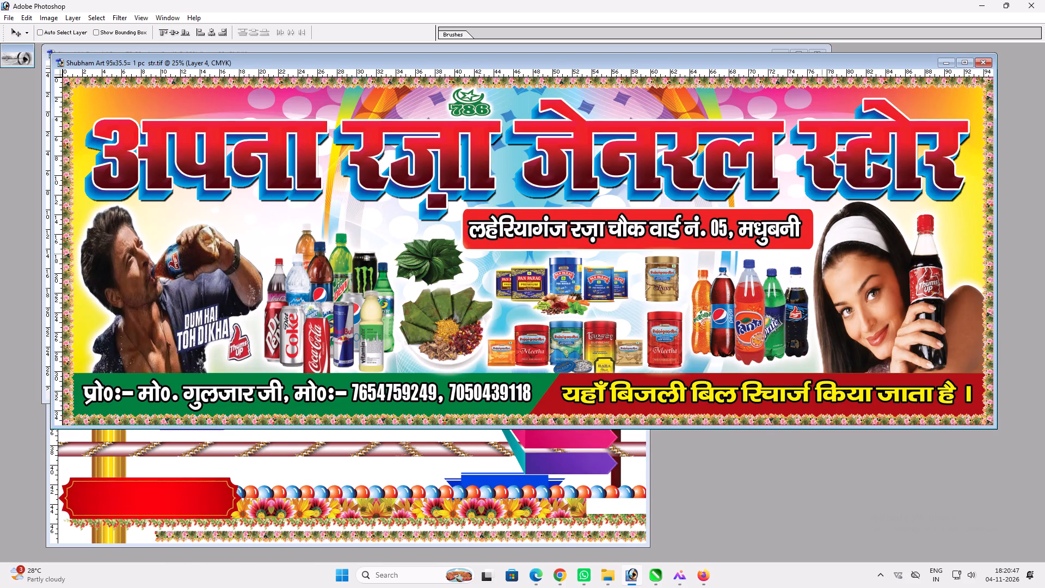
Copy the image of the woman holding the cola bottle from the Shubham Art banner into the Ramnath Kirana banner.
{"action": "left_click", "coordinate": [847, 272], "text": "ctrl"}
{"action": "left_click_drag", "start_coordinate": [846, 269], "coordinate": [846, 220]}
{"action": "key", "text": "ctrl+z"}
{"action": "left_click_drag", "start_coordinate": [796, 63], "coordinate": [845, 269]}
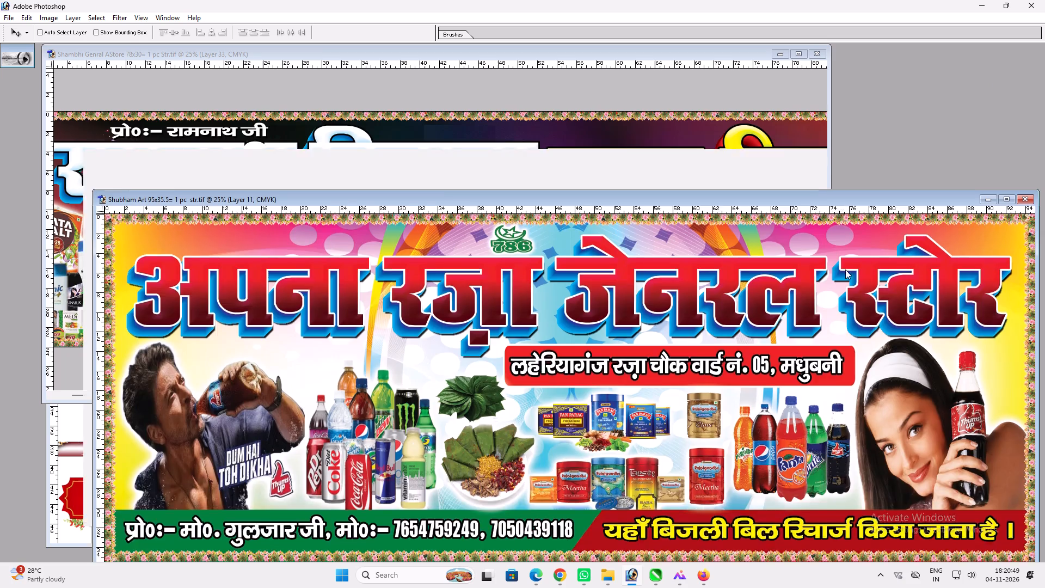
{"action": "left_click_drag", "start_coordinate": [845, 269], "coordinate": [845, 280]}
{"action": "left_click_drag", "start_coordinate": [919, 554], "coordinate": [696, 213]}
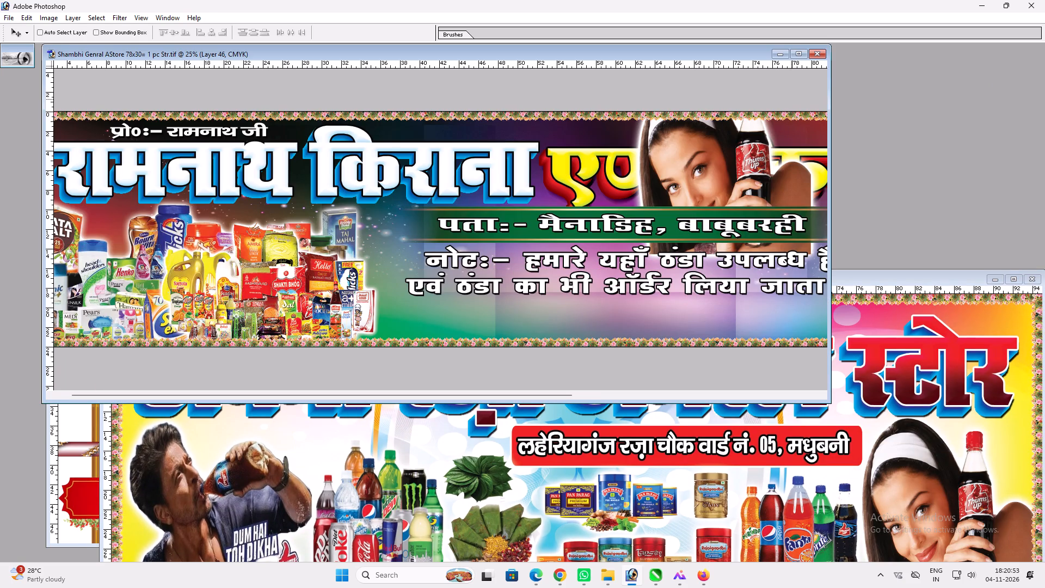
Move the copied woman image to the left part of the Ramnath Kirana banner, beside the grocery products.
{"action": "left_click", "coordinate": [802, 55]}
{"action": "key", "text": "space"}
{"action": "key", "text": "space"}
{"action": "key", "text": "space"}
{"action": "key", "text": "space"}
{"action": "key", "text": "space"}
{"action": "key", "text": "space"}
{"action": "right_click", "coordinate": [719, 196]}
{"action": "left_click_drag", "start_coordinate": [725, 197], "coordinate": [731, 199]}
{"action": "key", "text": "v"}
{"action": "left_click_drag", "start_coordinate": [681, 259], "coordinate": [290, 314]}
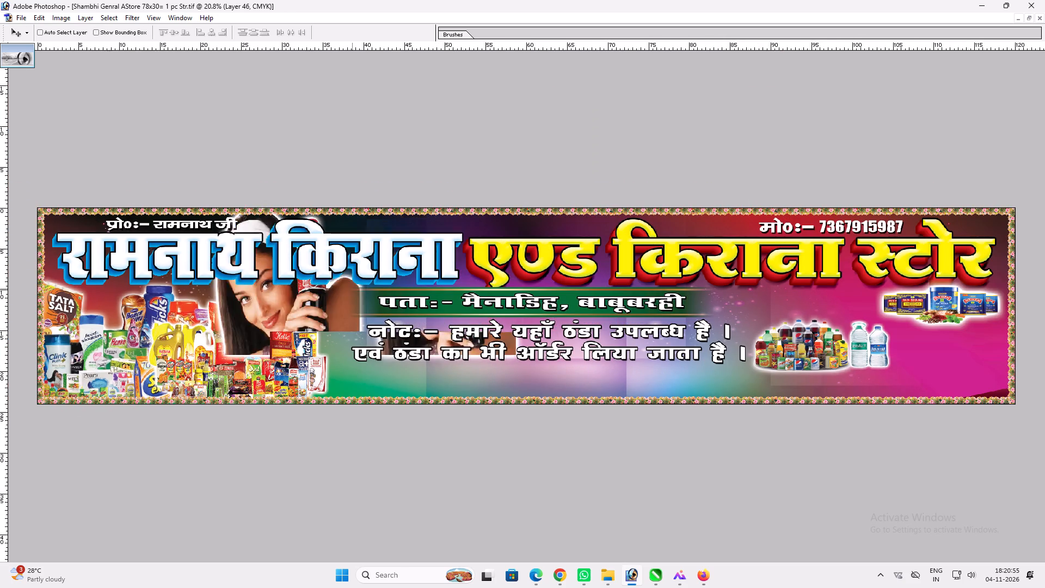
{"action": "left_click_drag", "start_coordinate": [290, 314], "coordinate": [284, 315]}
Flip the woman image horizontally.
{"action": "key", "text": "ctrl+t"}
{"action": "right_click", "coordinate": [274, 314], "text": "ctrl"}
{"action": "left_click", "coordinate": [327, 445]}
{"action": "key", "text": "Return"}
{"action": "key", "text": "v"}
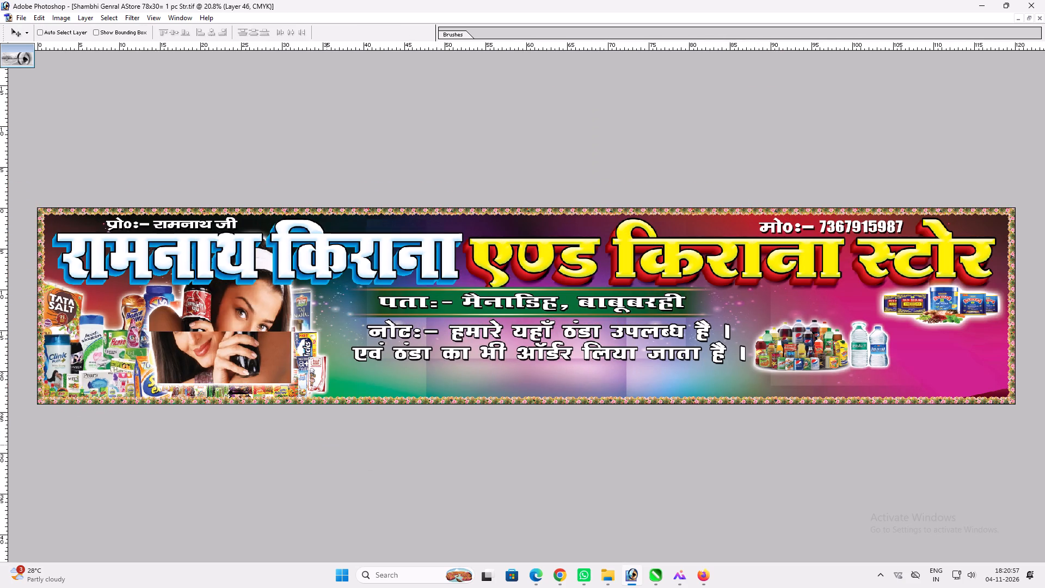
Move the flipped woman image into the banner's lower-left corner, against the floral border.
{"action": "key", "text": "v"}
{"action": "left_click_drag", "start_coordinate": [287, 378], "coordinate": [173, 402]}
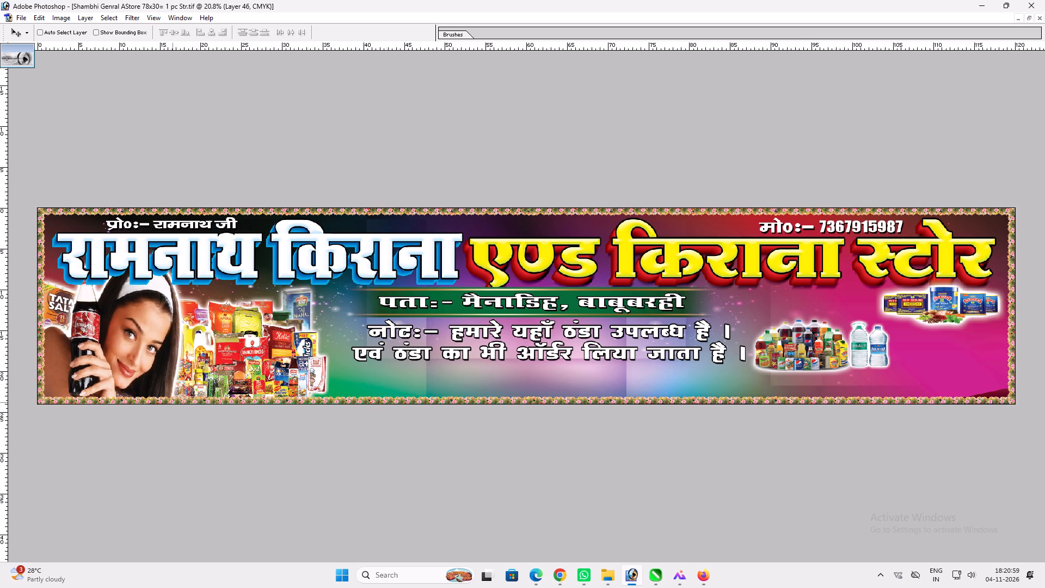
{"action": "left_click_drag", "start_coordinate": [173, 402], "coordinate": [178, 401]}
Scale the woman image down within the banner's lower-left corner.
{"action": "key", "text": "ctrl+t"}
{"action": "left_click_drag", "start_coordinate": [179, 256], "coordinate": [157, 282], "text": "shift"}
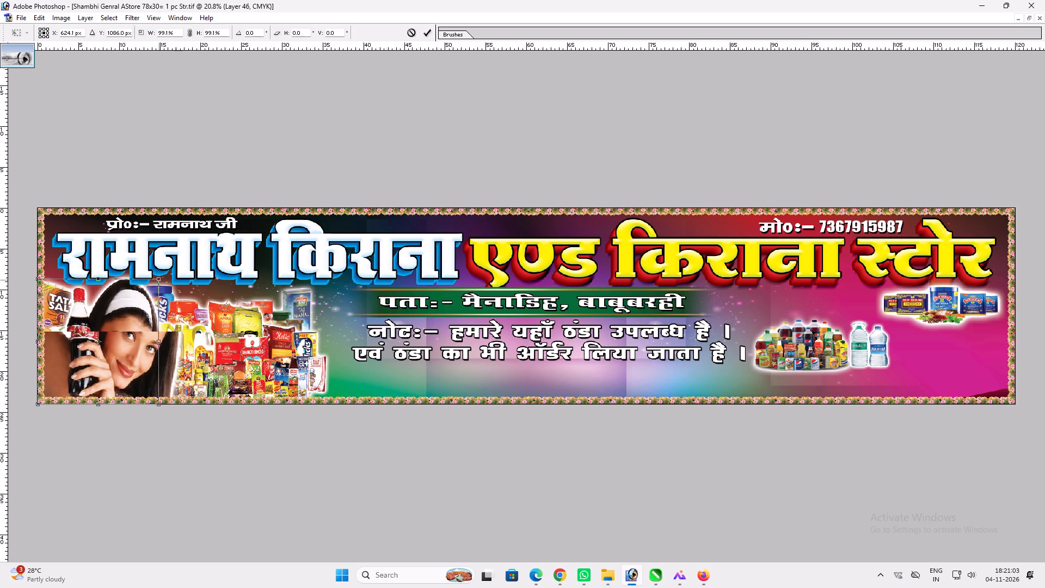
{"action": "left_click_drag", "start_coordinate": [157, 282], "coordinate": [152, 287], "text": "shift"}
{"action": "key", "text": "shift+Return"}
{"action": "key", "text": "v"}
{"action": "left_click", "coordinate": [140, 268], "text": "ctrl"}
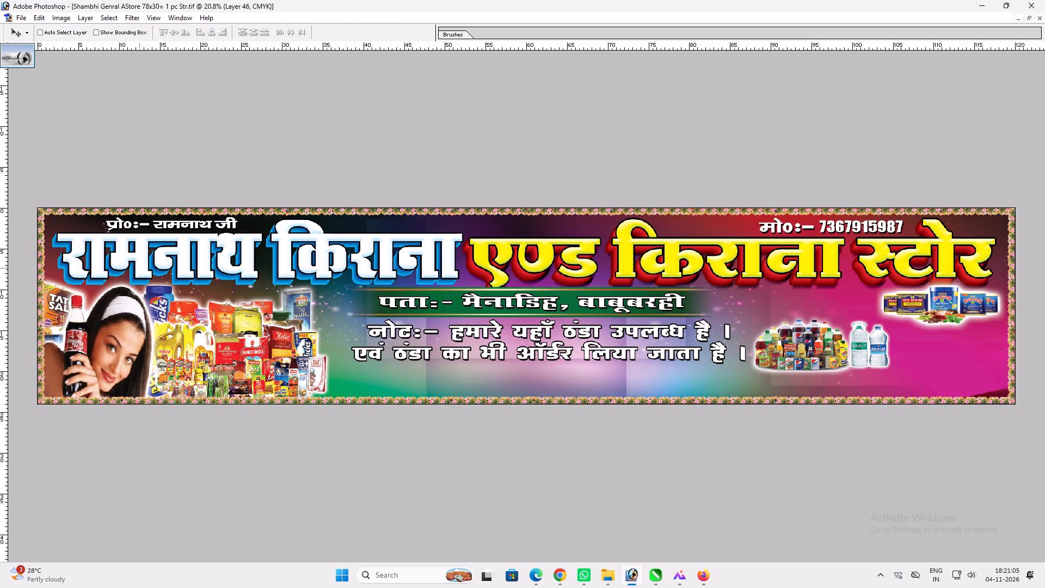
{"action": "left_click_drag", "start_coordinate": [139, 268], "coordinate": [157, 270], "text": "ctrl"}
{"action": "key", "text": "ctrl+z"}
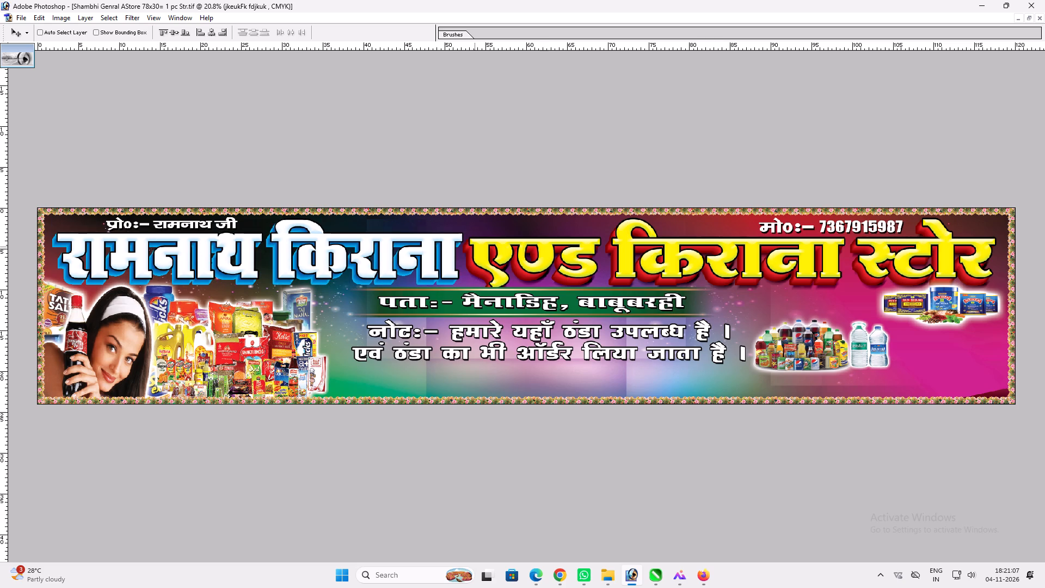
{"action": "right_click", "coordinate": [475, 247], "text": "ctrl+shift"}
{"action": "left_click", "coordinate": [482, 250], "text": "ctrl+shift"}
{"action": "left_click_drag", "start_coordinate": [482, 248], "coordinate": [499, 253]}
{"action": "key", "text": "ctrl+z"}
Narrow the large shop title from its left end, leaving free space above the woman's head.
{"action": "right_click", "coordinate": [482, 247], "text": "ctrl+shift"}
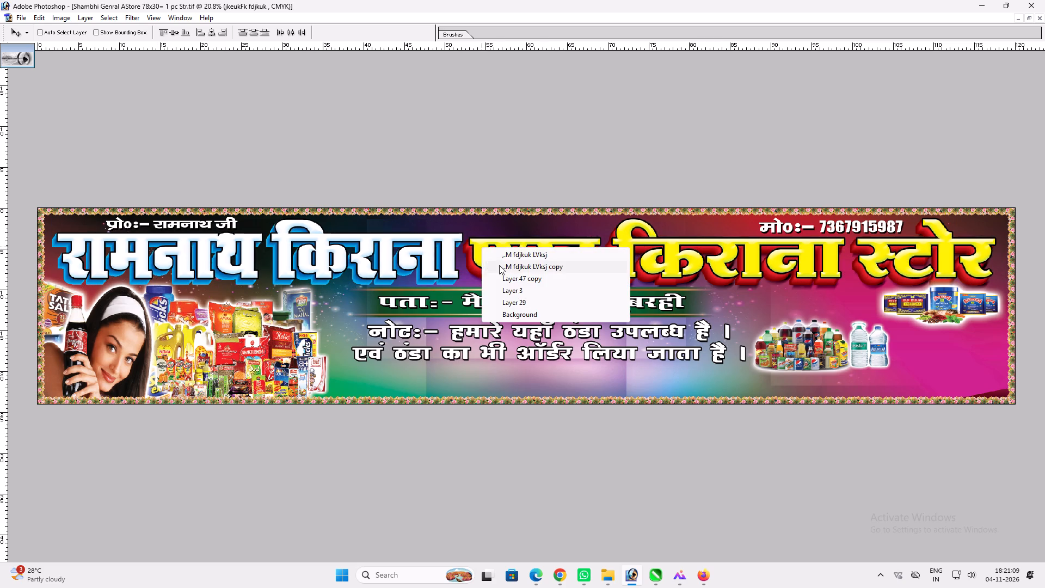
{"action": "left_click", "coordinate": [499, 265], "text": "ctrl+shift"}
{"action": "key", "text": "ctrl+t"}
{"action": "left_click_drag", "start_coordinate": [56, 250], "coordinate": [162, 258], "text": "shift"}
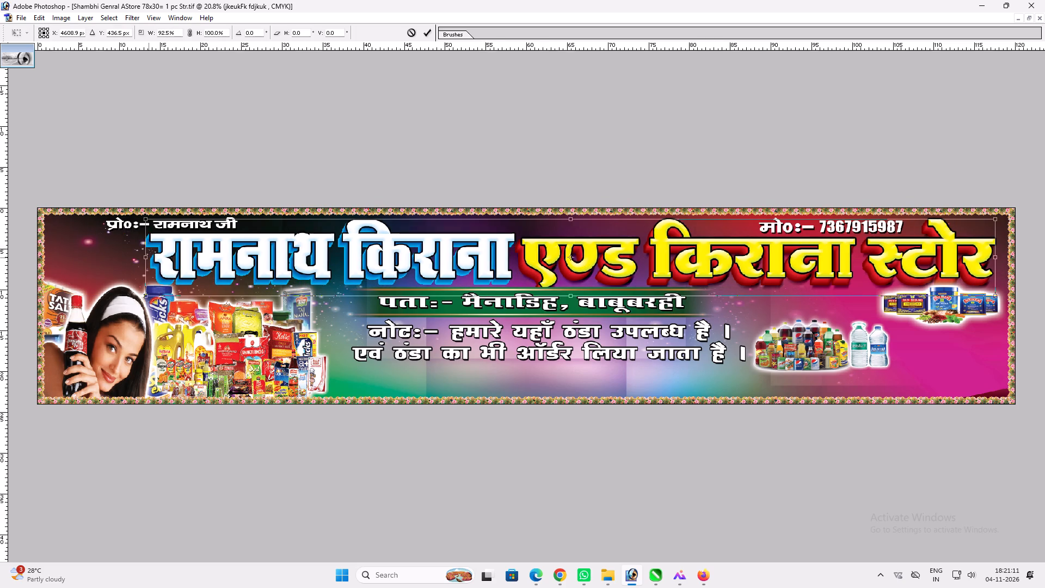
{"action": "left_click_drag", "start_coordinate": [162, 258], "coordinate": [164, 258], "text": "shift"}
{"action": "key", "text": "shift+Return"}
{"action": "key", "text": "v"}
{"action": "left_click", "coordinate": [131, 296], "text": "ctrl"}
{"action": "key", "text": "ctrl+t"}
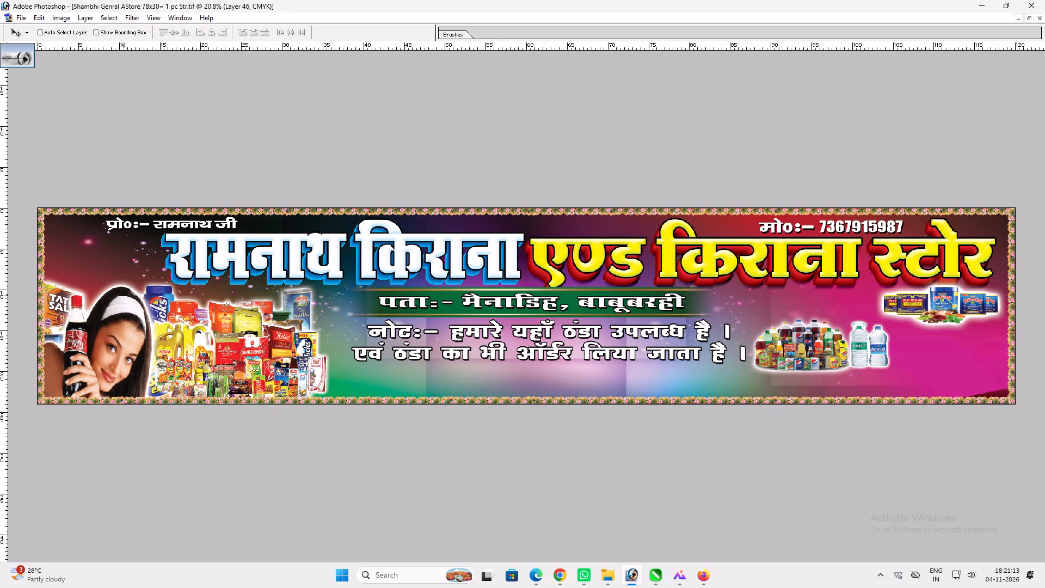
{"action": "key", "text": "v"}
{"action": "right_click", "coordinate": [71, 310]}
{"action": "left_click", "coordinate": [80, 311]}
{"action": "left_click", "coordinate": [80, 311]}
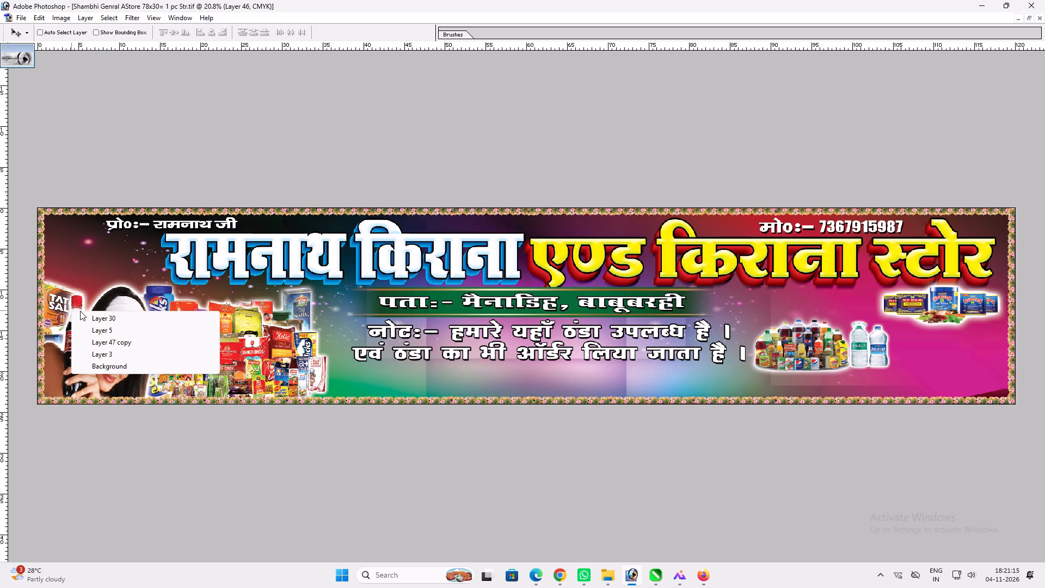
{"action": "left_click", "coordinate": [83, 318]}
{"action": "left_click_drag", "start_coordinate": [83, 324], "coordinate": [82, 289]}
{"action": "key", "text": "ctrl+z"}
Move the woman image up and enlarge it to fill the banner's left end down to the bottom border.
{"action": "left_click", "coordinate": [120, 323], "text": "ctrl"}
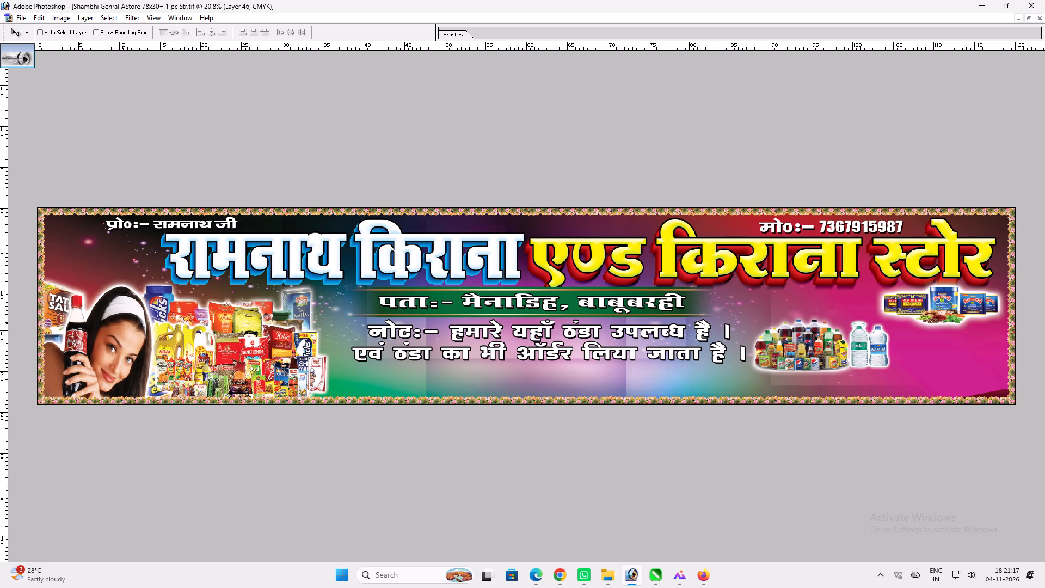
{"action": "left_click_drag", "start_coordinate": [122, 323], "coordinate": [118, 274]}
{"action": "key", "text": "ctrl+t"}
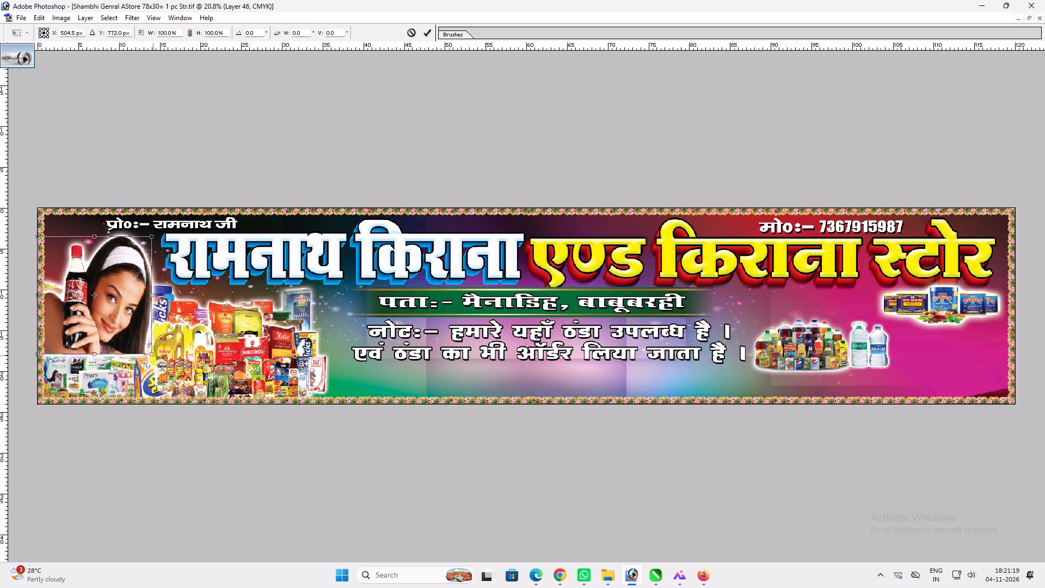
{"action": "left_click_drag", "start_coordinate": [153, 356], "coordinate": [210, 391], "text": "shift"}
{"action": "key", "text": "shift+Return"}
{"action": "key", "text": "v"}
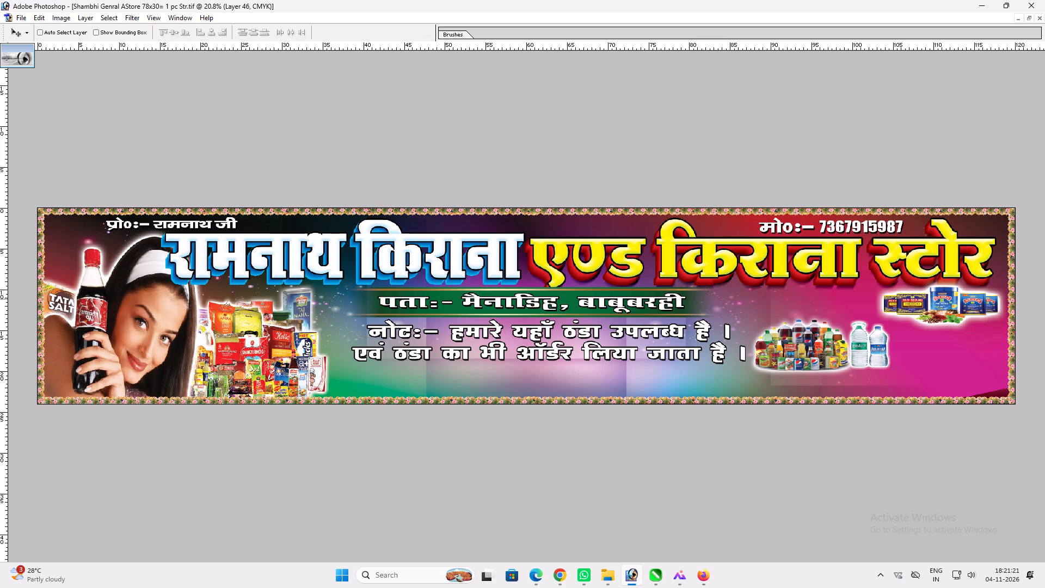
Narrow the shop title further from its left end so it starts clear of the woman's hair.
{"action": "left_click", "coordinate": [186, 272], "text": "ctrl"}
{"action": "right_click", "coordinate": [186, 272], "text": "ctrl"}
{"action": "left_click", "coordinate": [188, 277]}
{"action": "key", "text": "ctrl+t"}
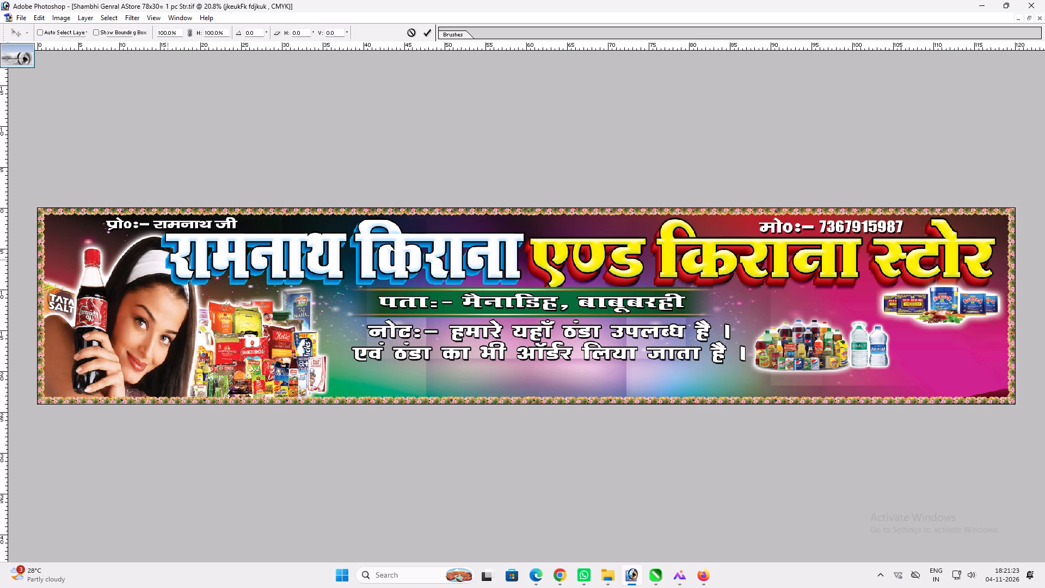
{"action": "left_click_drag", "start_coordinate": [168, 251], "coordinate": [204, 243], "text": "shift"}
{"action": "key", "text": "shift+Return"}
{"action": "key", "text": "v"}
{"action": "key", "text": "Return"}
{"action": "key", "text": "v"}
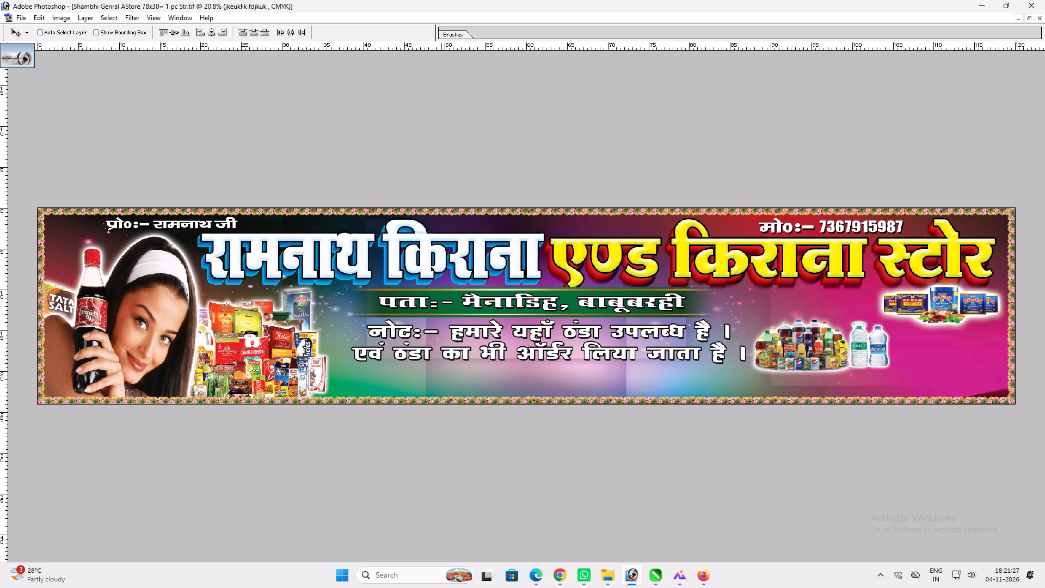
Make the green address strip slightly taller and place it a little lower beneath the shop title.
{"action": "left_click", "coordinate": [441, 305], "text": "ctrl"}
{"action": "left_click_drag", "start_coordinate": [441, 305], "coordinate": [460, 313]}
{"action": "key", "text": "ctrl+z"}
{"action": "left_click", "coordinate": [518, 302], "text": "ctrl+shift"}
{"action": "left_click_drag", "start_coordinate": [519, 302], "coordinate": [519, 308]}
{"action": "key", "text": "ctrl+t"}
{"action": "left_click_drag", "start_coordinate": [650, 326], "coordinate": [647, 332], "text": "shift"}
{"action": "key", "text": "Return"}
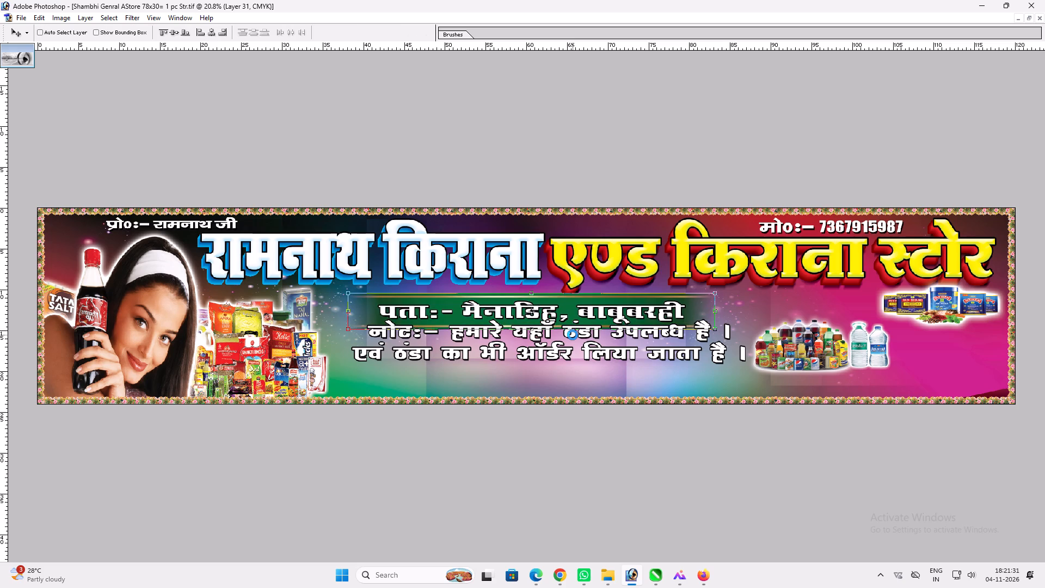
{"action": "key", "text": "v"}
{"action": "left_click_drag", "start_coordinate": [533, 316], "coordinate": [634, 318]}
{"action": "key", "text": "ctrl+t"}
{"action": "left_click", "coordinate": [561, 295]}
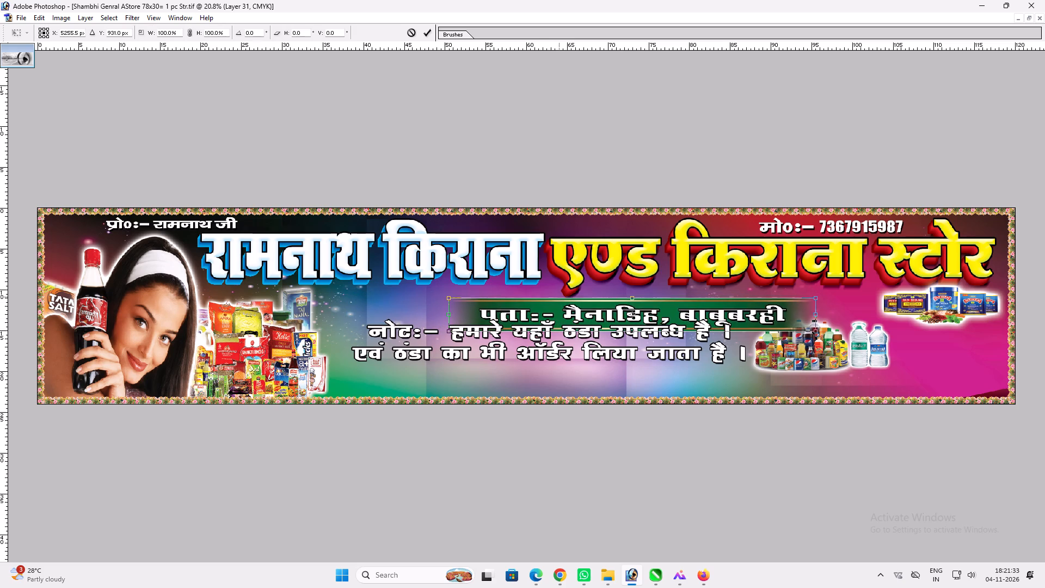
{"action": "key", "text": "Return"}
{"action": "key", "text": "v"}
{"action": "left_click_drag", "start_coordinate": [541, 310], "coordinate": [447, 301]}
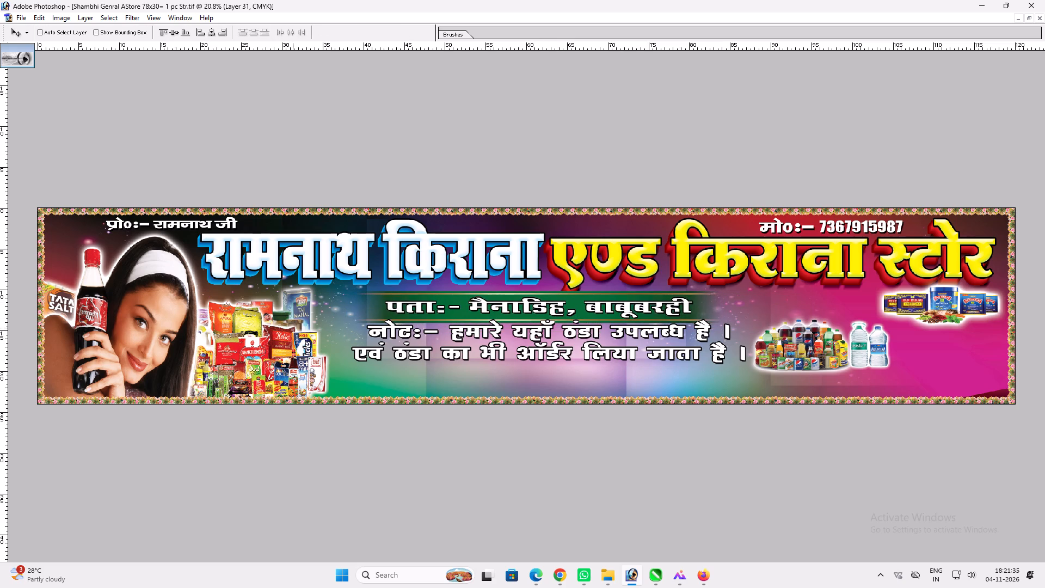
Move the grocery product collage to the right of the woman and scale it down slightly along the bottom border.
{"action": "left_click", "coordinate": [268, 329], "text": "ctrl"}
{"action": "left_click_drag", "start_coordinate": [239, 341], "coordinate": [409, 331]}
{"action": "key", "text": "ctrl+t"}
{"action": "left_click_drag", "start_coordinate": [493, 283], "coordinate": [473, 289], "text": "shift"}
{"action": "key", "text": "shift+Return"}
{"action": "key", "text": "v"}
{"action": "left_click_drag", "start_coordinate": [398, 375], "coordinate": [379, 376], "text": "shift"}
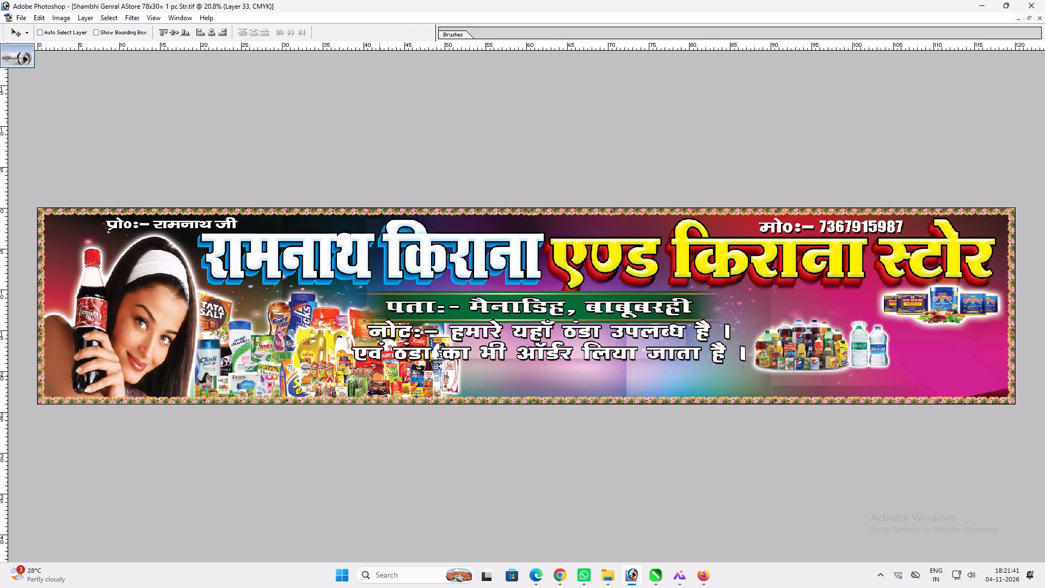
{"action": "key", "text": "v"}
{"action": "key", "text": "ctrl+t"}
{"action": "key", "text": "Return"}
{"action": "type", "text": "vv"}
Move the two-line cold-drinks note lower, between the grocery collage and the soft-drink bottles, and narrow it to fit.
{"action": "left_click", "coordinate": [564, 354], "text": "ctrl"}
{"action": "left_click_drag", "start_coordinate": [564, 354], "coordinate": [679, 378]}
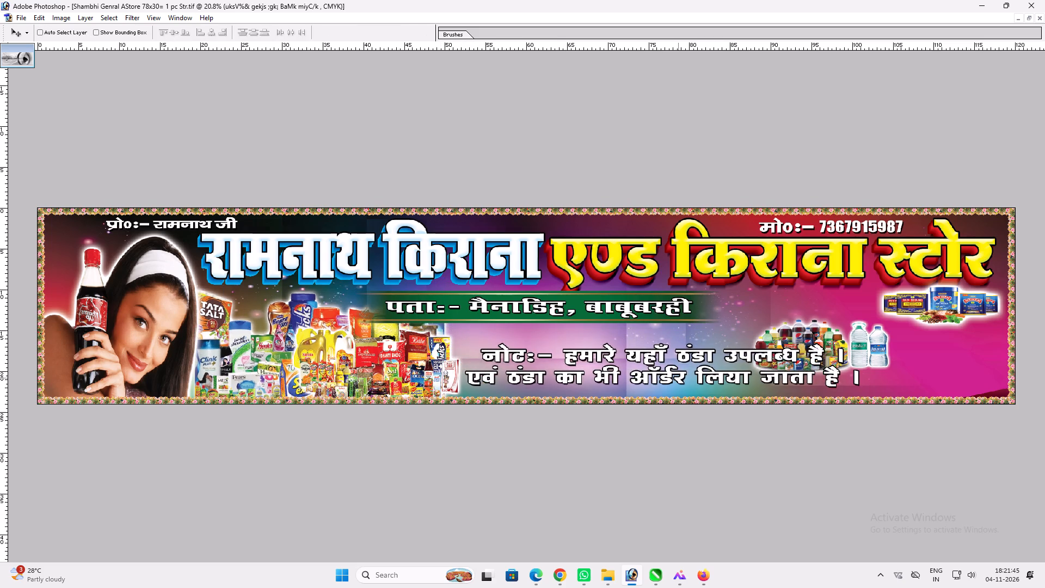
{"action": "left_click_drag", "start_coordinate": [679, 378], "coordinate": [680, 378]}
{"action": "key", "text": "ctrl+t"}
{"action": "left_click_drag", "start_coordinate": [858, 352], "coordinate": [768, 354], "text": "shift"}
{"action": "key", "text": "shift+Return"}
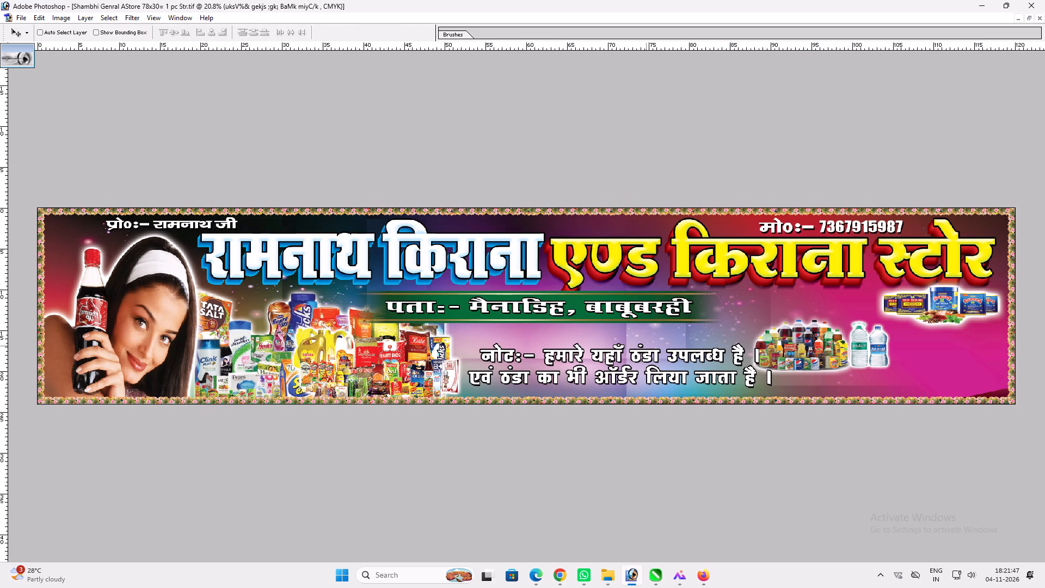
{"action": "key", "text": "v"}
Increase the line spacing of the two-line cold-drinks note slightly.
{"action": "key", "text": "t"}
{"action": "left_click", "coordinate": [624, 385]}
{"action": "key", "text": "ctrl+a"}
{"action": "key", "text": "alt+Down"}
{"action": "key", "text": "alt+Down"}
{"action": "key", "text": "alt+Down"}
{"action": "key", "text": "alt+Down"}
{"action": "key", "text": "alt+Down"}
{"action": "key", "text": "alt+Down"}
{"action": "key", "text": "alt+Down"}
{"action": "key", "text": "alt+Down"}
{"action": "key", "text": "alt+Down"}
{"action": "key", "text": "alt+Down"}
{"action": "key", "text": "alt+Down"}
{"action": "key", "text": "alt+Down"}
{"action": "key", "text": "alt+Down"}
{"action": "key", "text": "alt+Down"}
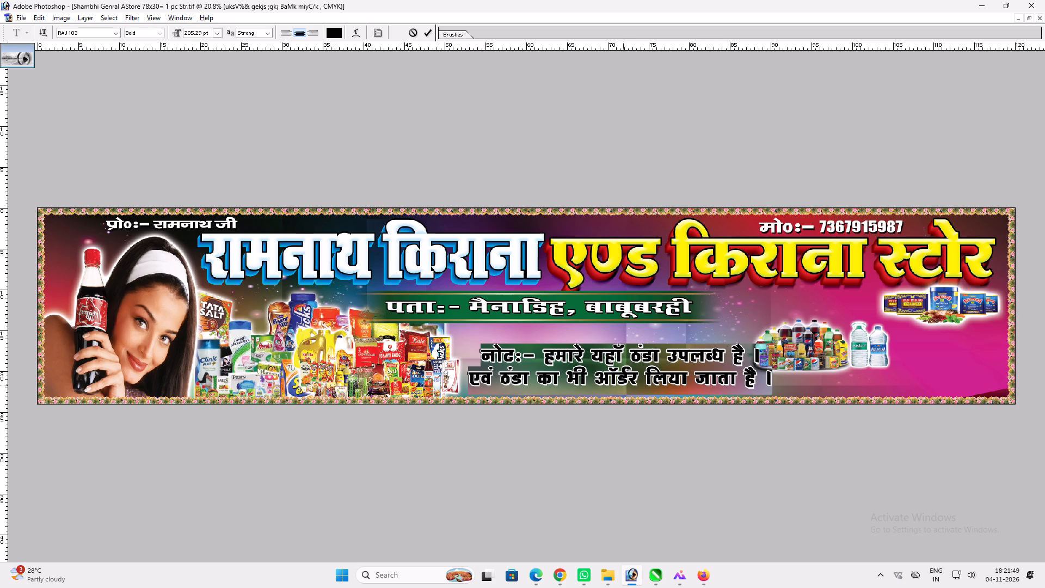
{"action": "key", "text": "alt+Down"}
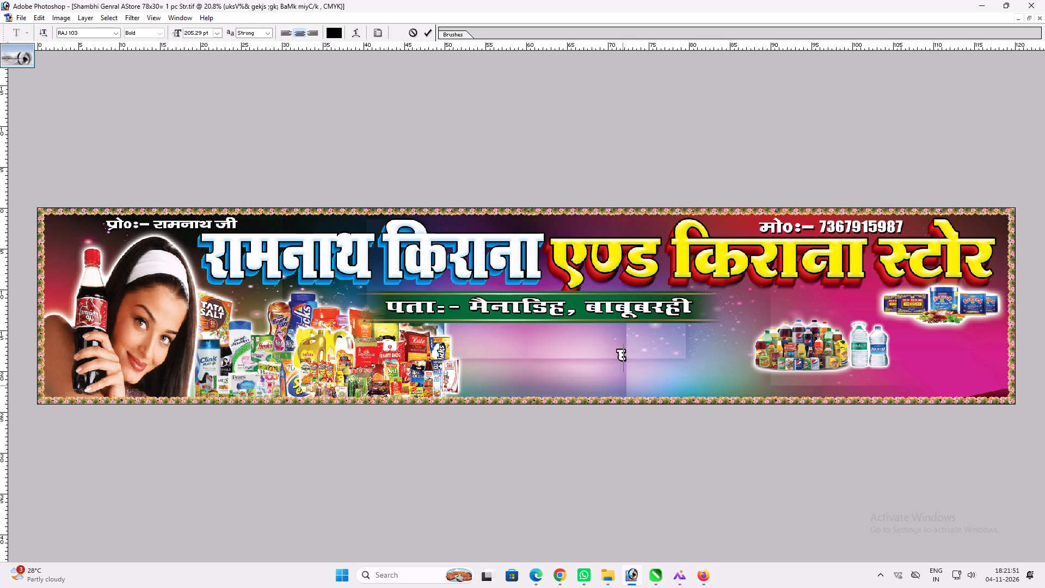
{"action": "key", "text": "ctrl+z"}
{"action": "key", "text": "Return"}
{"action": "key", "text": "v"}
{"action": "key", "text": "v"}
Stretch the woman image upward so her head nearly reaches the banner's top border.
{"action": "left_click", "coordinate": [120, 307], "text": "ctrl"}
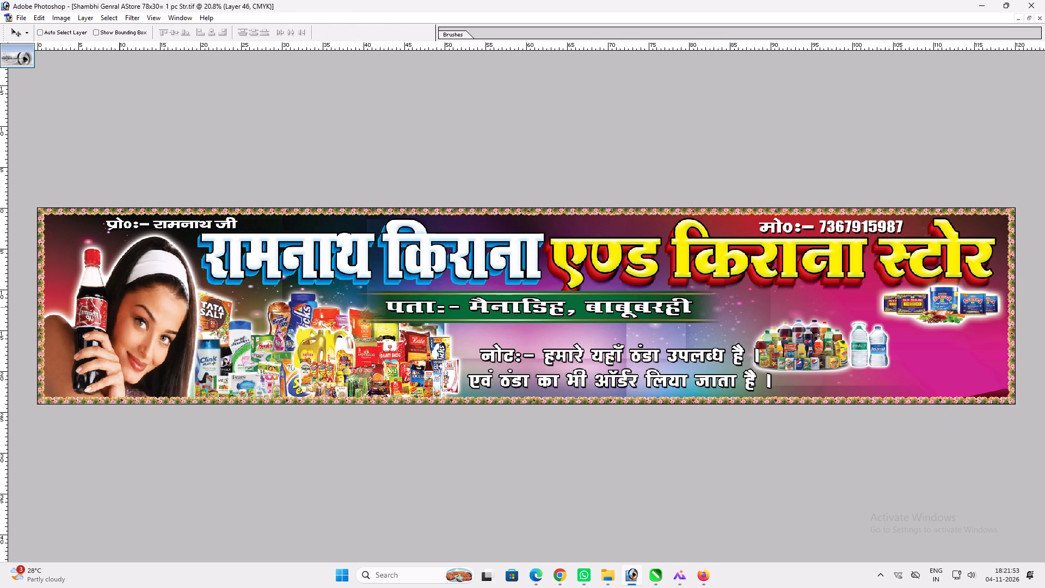
{"action": "key", "text": "ctrl+t"}
{"action": "left_click_drag", "start_coordinate": [138, 235], "coordinate": [141, 218], "text": "shift"}
{"action": "key", "text": "shift+Return"}
{"action": "key", "text": "v"}
{"action": "left_click", "coordinate": [152, 262], "text": "shift"}
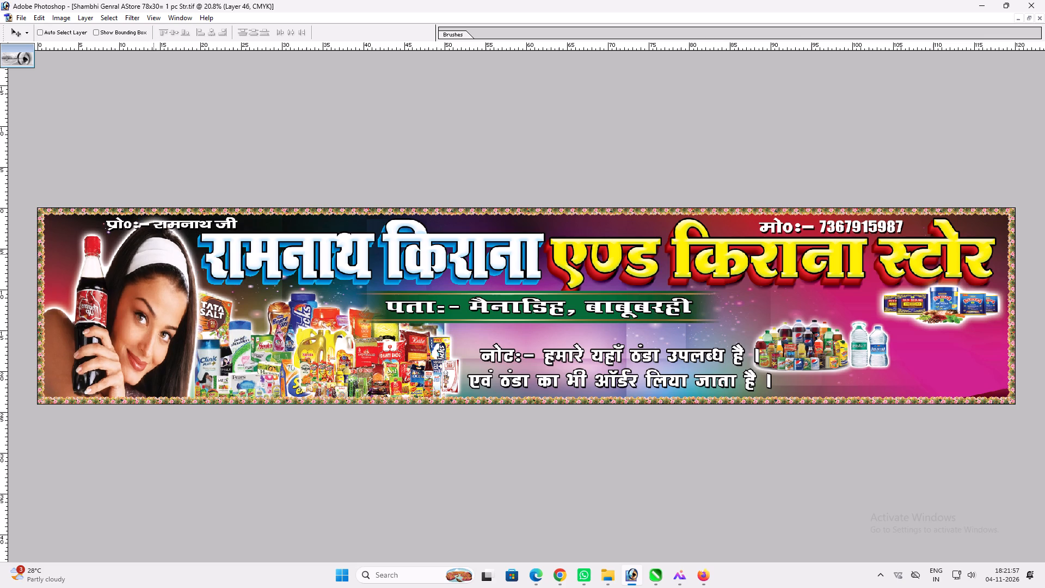
Move the proprietor line off the woman's head to just above the first word of the shop title.
{"action": "left_click", "coordinate": [171, 222], "text": "ctrl"}
{"action": "left_click_drag", "start_coordinate": [171, 222], "coordinate": [516, 231]}
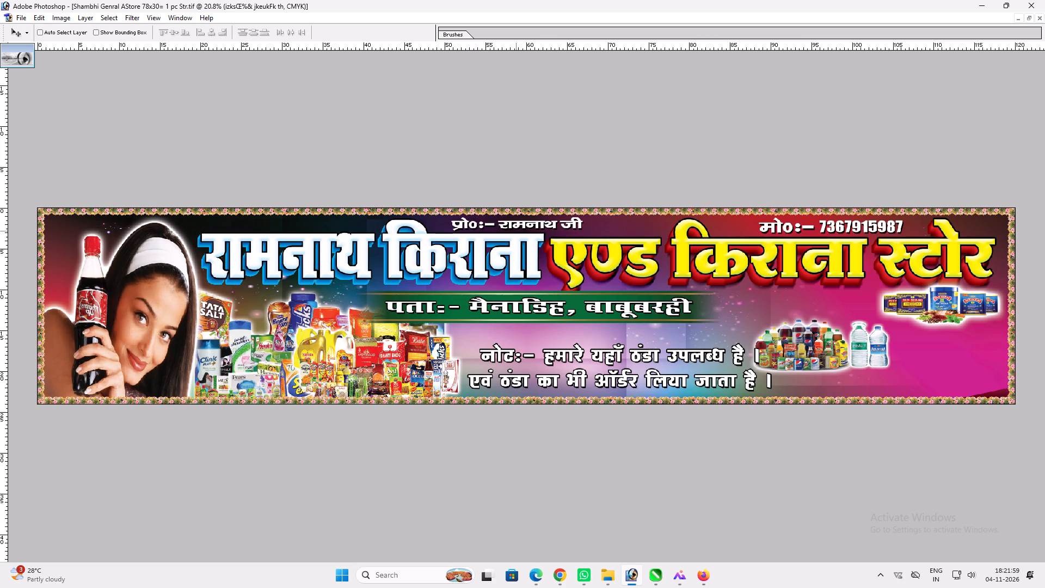
{"action": "left_click_drag", "start_coordinate": [516, 231], "coordinate": [297, 229]}
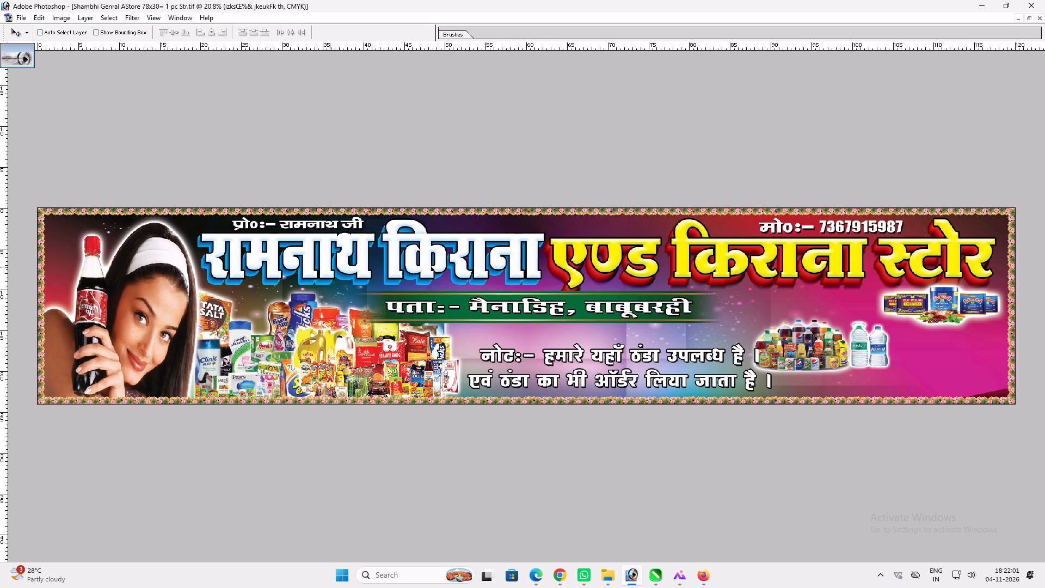
Shift the shop title down slightly below the proprietor line.
{"action": "double_click", "coordinate": [365, 261], "text": "ctrl"}
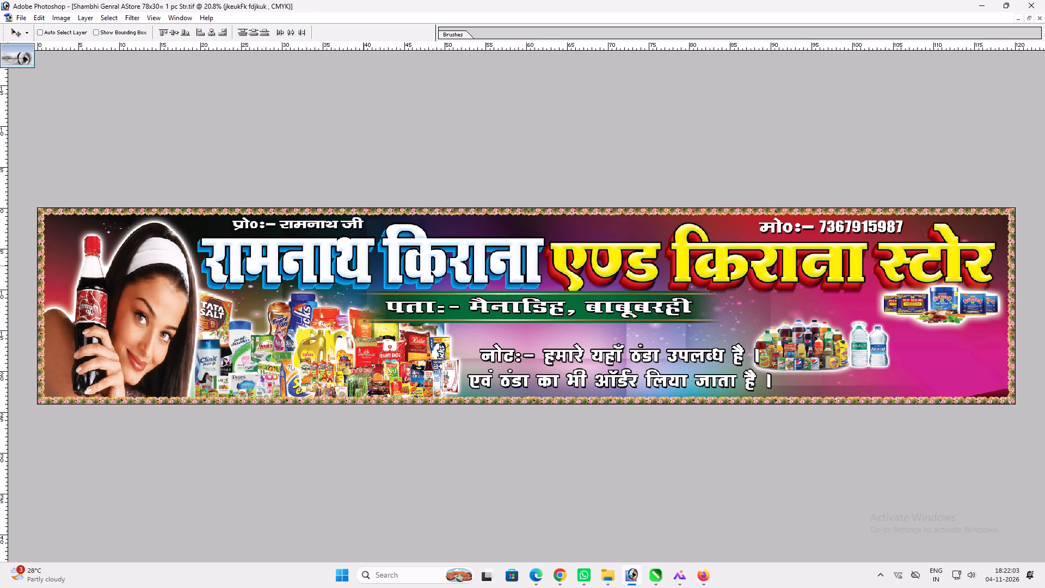
Shift the grocery product collage slightly right, away from the woman image.
{"action": "left_click", "coordinate": [371, 336], "text": "ctrl"}
{"action": "left_click_drag", "start_coordinate": [359, 339], "coordinate": [373, 336], "text": "shift"}
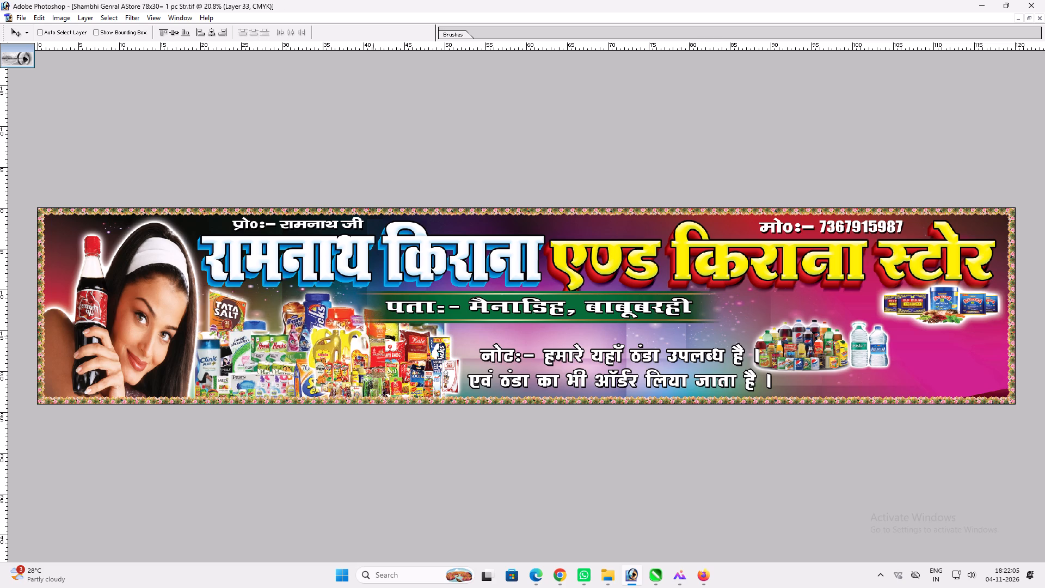
{"action": "left_click_drag", "start_coordinate": [373, 336], "coordinate": [367, 338], "text": "shift"}
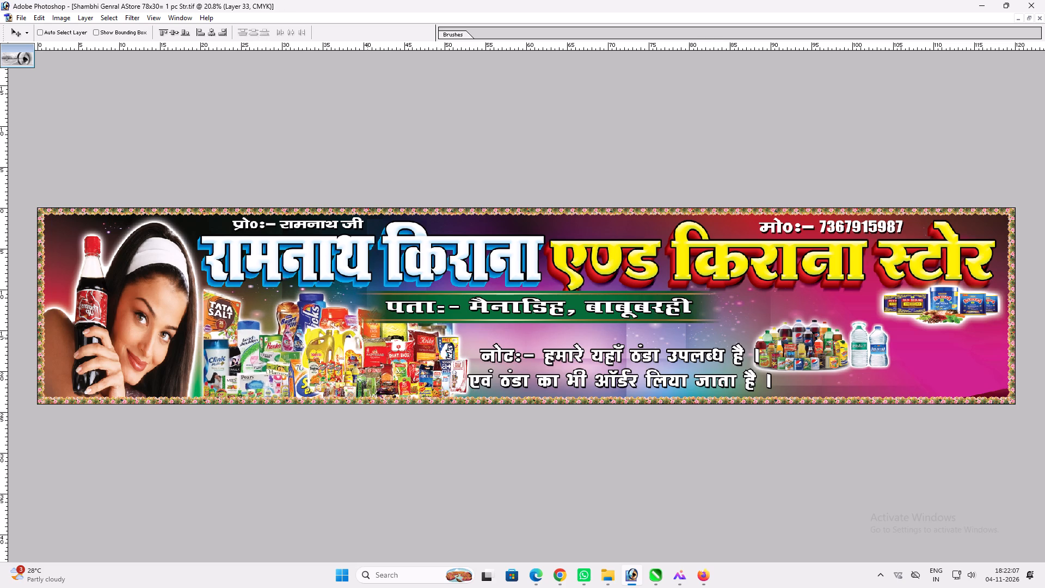
Erase the left edge of the salt packet image beside the woman's hair with a soft 500 px eraser brush.
{"action": "left_click", "coordinate": [224, 314], "text": "ctrl"}
{"action": "key", "text": "e"}
{"action": "key", "text": "bracketleft"}
{"action": "key", "text": "bracketleft"}
{"action": "key", "text": "bracketleft"}
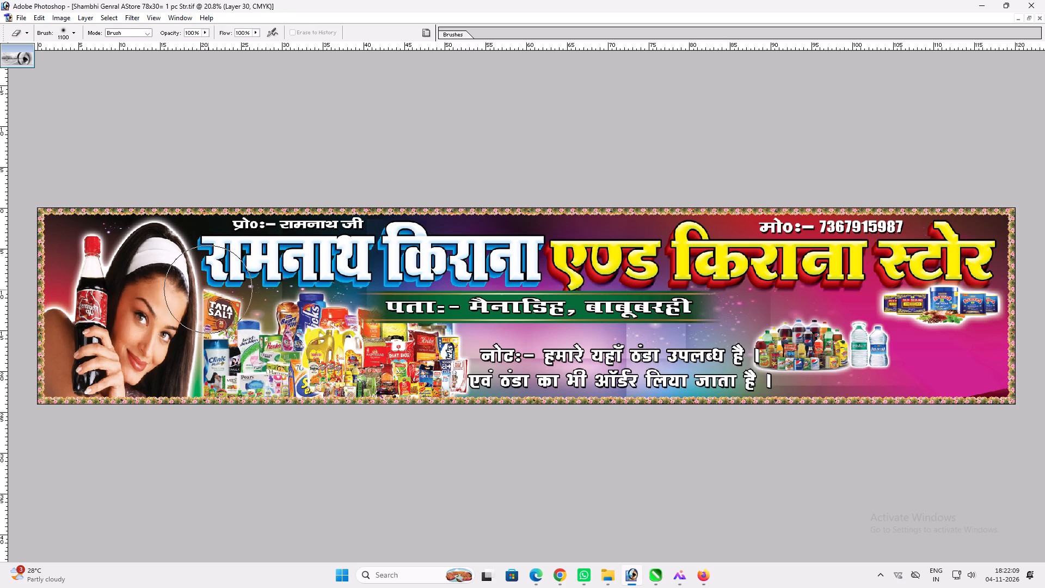
{"action": "key", "text": "bracketleft"}
{"action": "key", "text": "bracketleft"}
{"action": "key", "text": "bracketleft"}
{"action": "key", "text": "bracketleft"}
{"action": "key", "text": "bracketleft"}
{"action": "left_click_drag", "start_coordinate": [195, 294], "coordinate": [194, 310]}
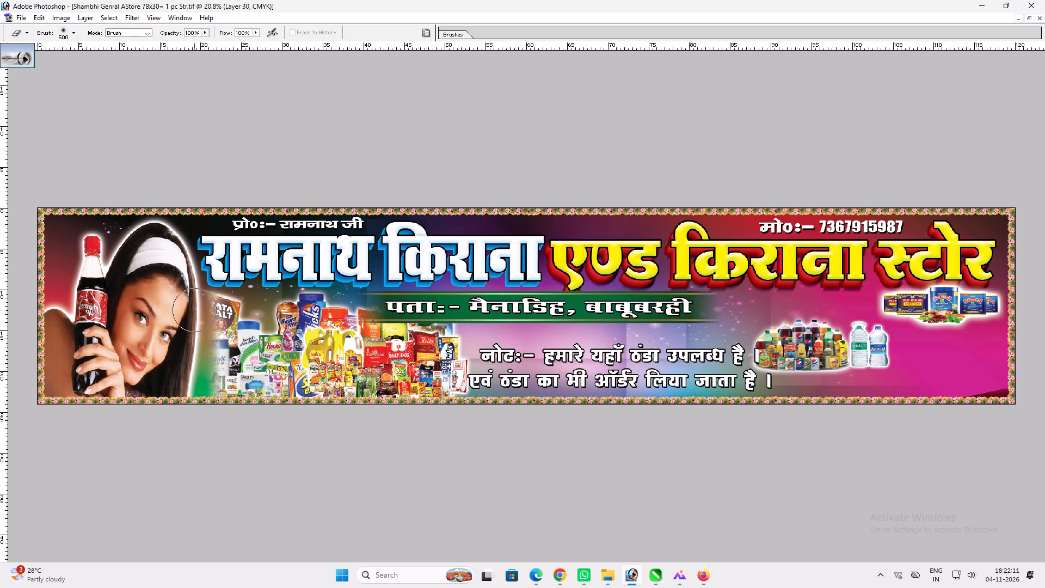
{"action": "left_click_drag", "start_coordinate": [194, 310], "coordinate": [199, 273]}
Move the grocery product collage back left, close against the woman image.
{"action": "key", "text": "v"}
{"action": "left_click", "coordinate": [284, 375], "text": "ctrl"}
{"action": "left_click_drag", "start_coordinate": [284, 375], "coordinate": [272, 378]}
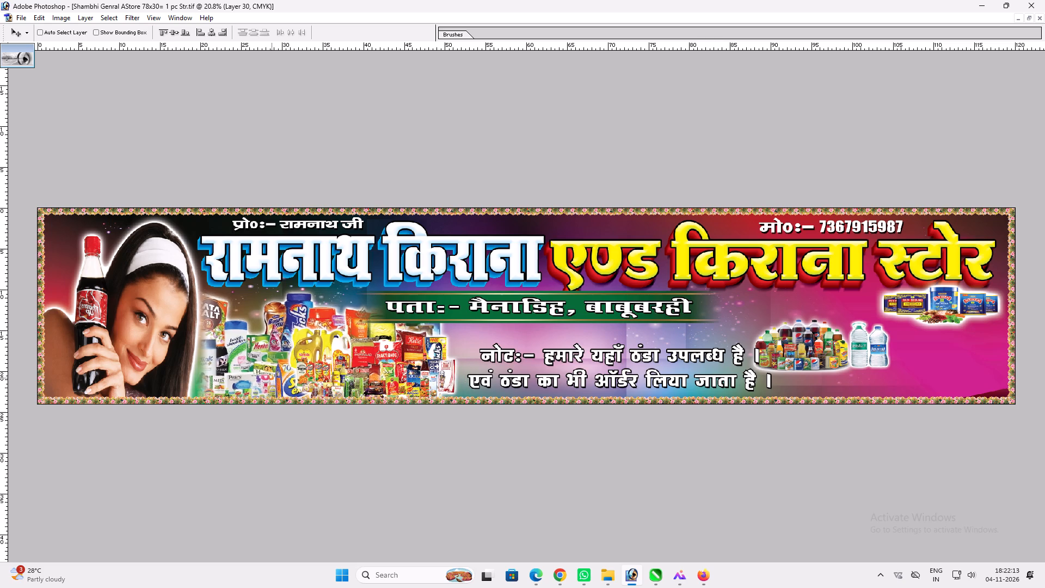
{"action": "left_click_drag", "start_coordinate": [272, 378], "coordinate": [268, 378]}
{"action": "key", "text": "v"}
Move the green address strip right, above the cold-drinks note, and narrow it to about 82.5% width.
{"action": "left_click", "coordinate": [495, 304], "text": "ctrl"}
{"action": "left_click_drag", "start_coordinate": [495, 304], "coordinate": [589, 304]}
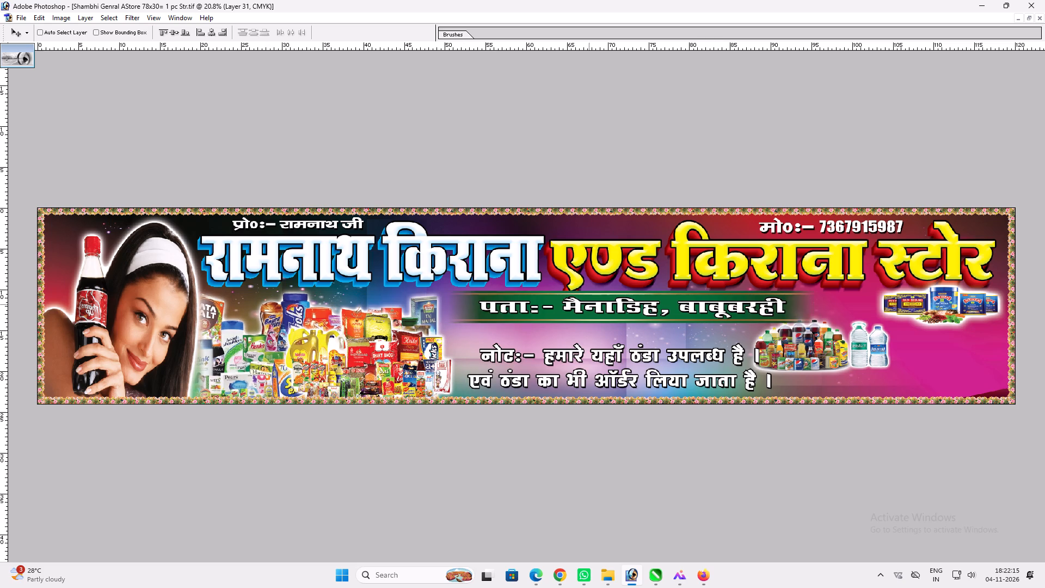
{"action": "left_click_drag", "start_coordinate": [589, 304], "coordinate": [597, 304]}
{"action": "key", "text": "ctrl+t"}
{"action": "left_click_drag", "start_coordinate": [822, 297], "coordinate": [758, 305], "text": "shift"}
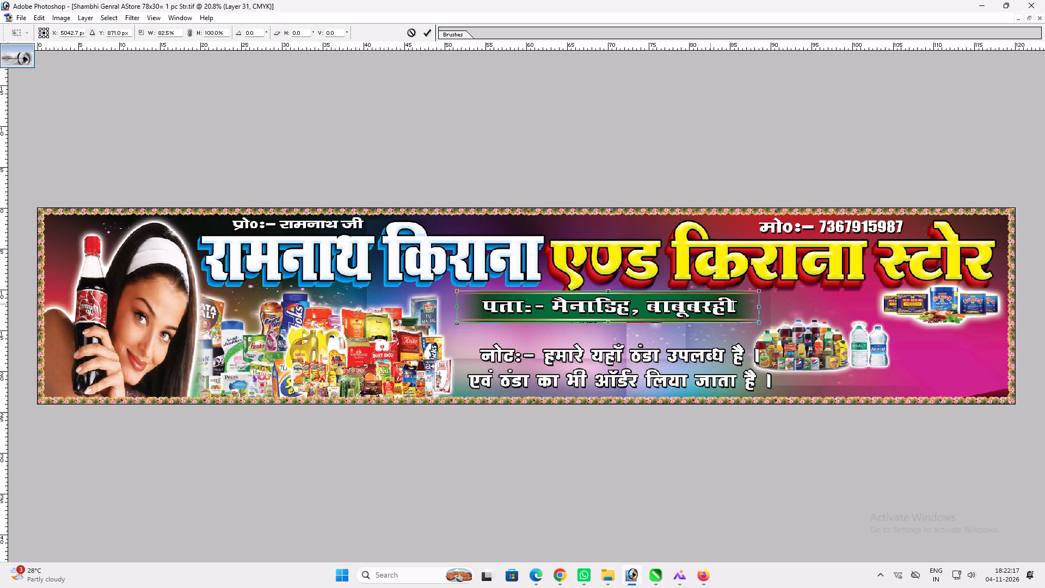
{"action": "key", "text": "shift+Return"}
{"action": "key", "text": "v"}
Move the address strip farther right beneath the yellow title words and scale it down to clear the product tins.
{"action": "left_click_drag", "start_coordinate": [677, 301], "coordinate": [789, 299]}
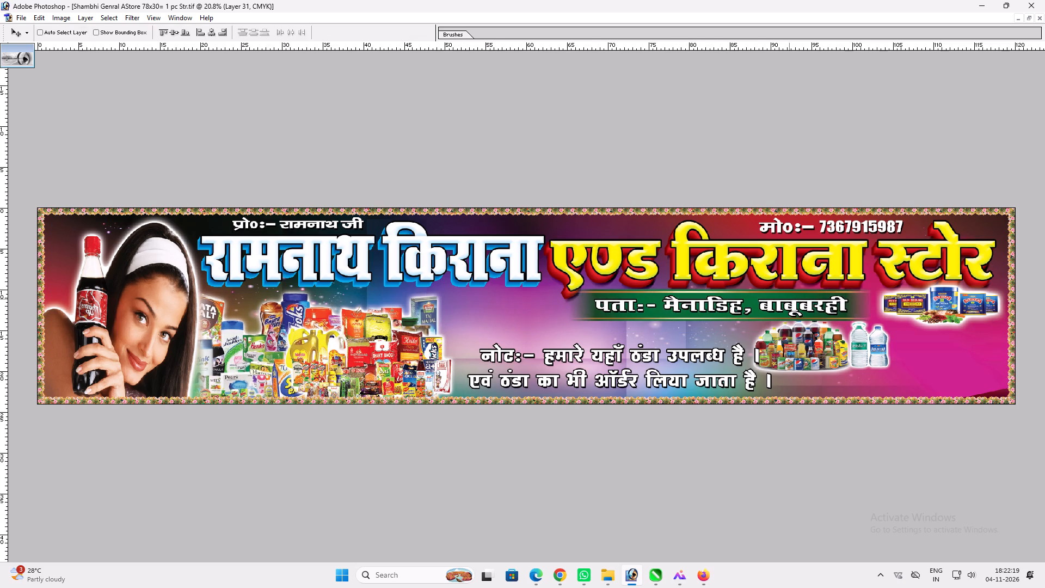
{"action": "left_click_drag", "start_coordinate": [789, 299], "coordinate": [798, 302]}
{"action": "key", "text": "ctrl+t"}
{"action": "left_click_drag", "start_coordinate": [882, 324], "coordinate": [862, 319], "text": "shift"}
{"action": "key", "text": "shift+Return"}
{"action": "key", "text": "v"}
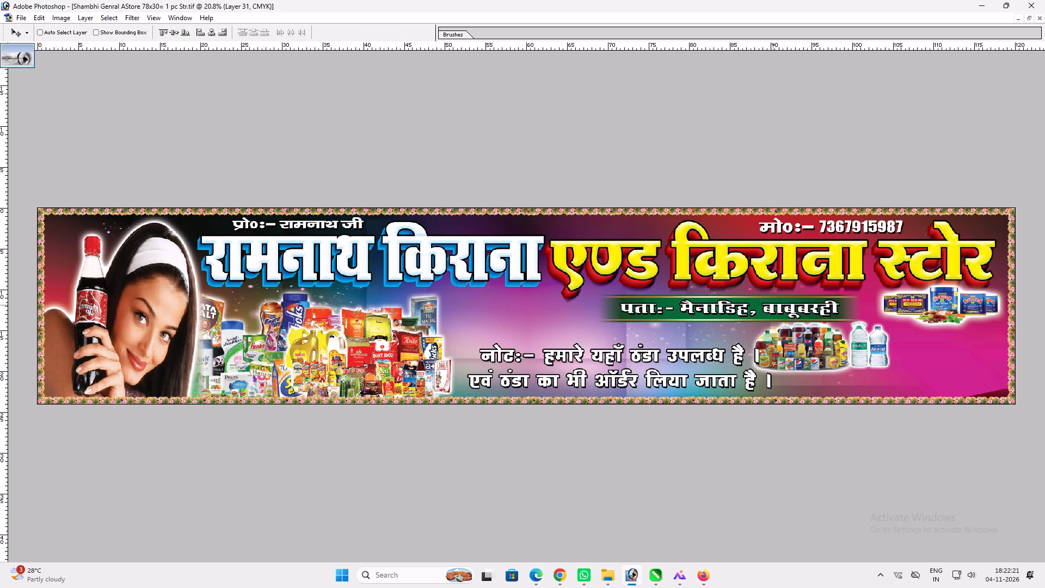
Move the green address strip left so it sits directly above the cold-drinks note, and widen it slightly.
{"action": "left_click_drag", "start_coordinate": [765, 308], "coordinate": [624, 320]}
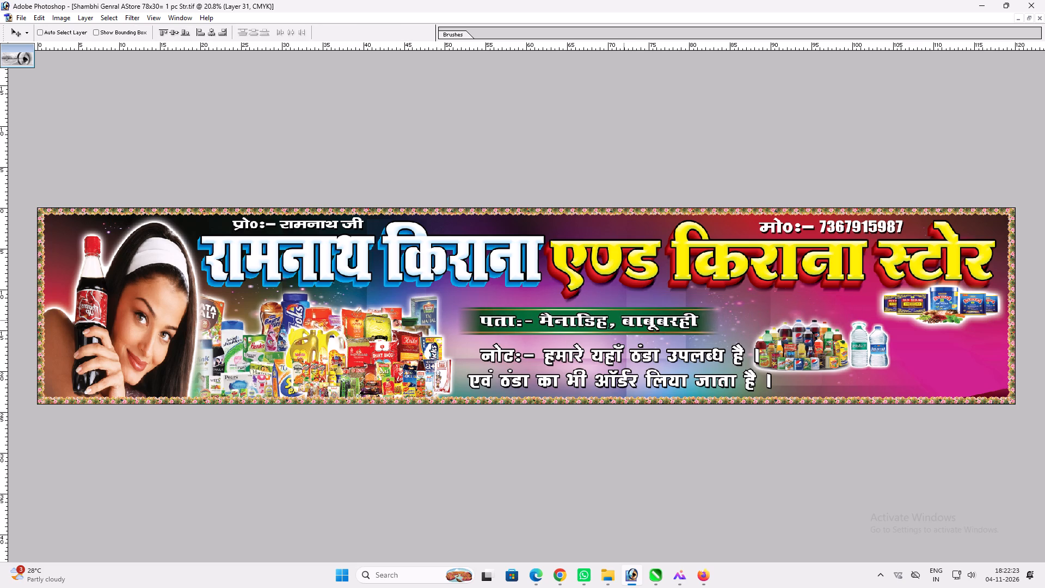
{"action": "left_click_drag", "start_coordinate": [624, 320], "coordinate": [616, 320]}
{"action": "key", "text": "ctrl+t"}
{"action": "left_click_drag", "start_coordinate": [702, 315], "coordinate": [718, 311], "text": "shift"}
{"action": "key", "text": "shift+Return"}
{"action": "key", "text": "v"}
{"action": "key", "text": "ctrl+z"}
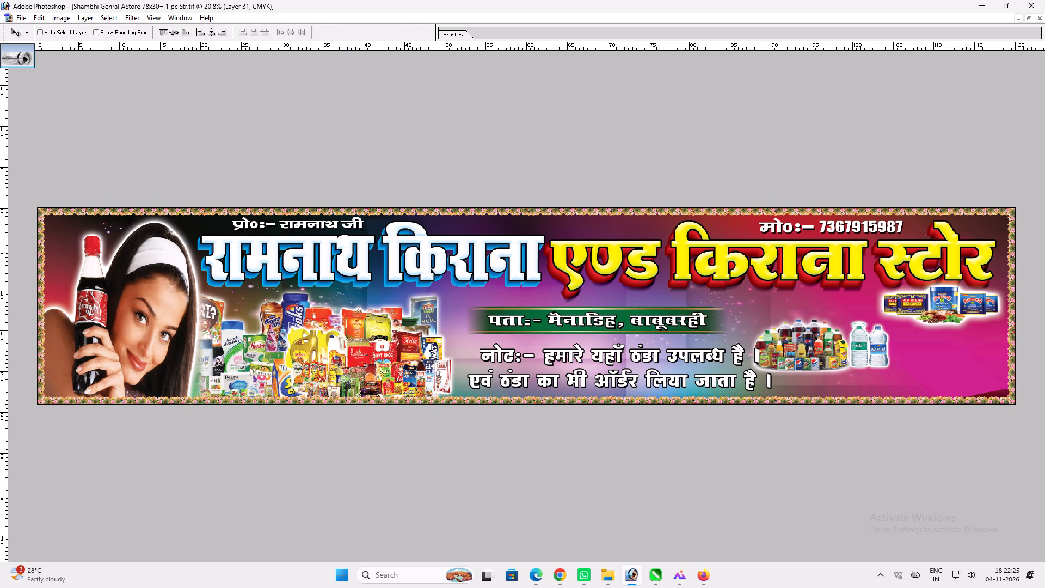
{"action": "left_click", "coordinate": [646, 324]}
{"action": "key", "text": "ctrl+t"}
{"action": "left_click_drag", "start_coordinate": [716, 318], "coordinate": [734, 318], "text": "shift"}
{"action": "key", "text": "shift+Return"}
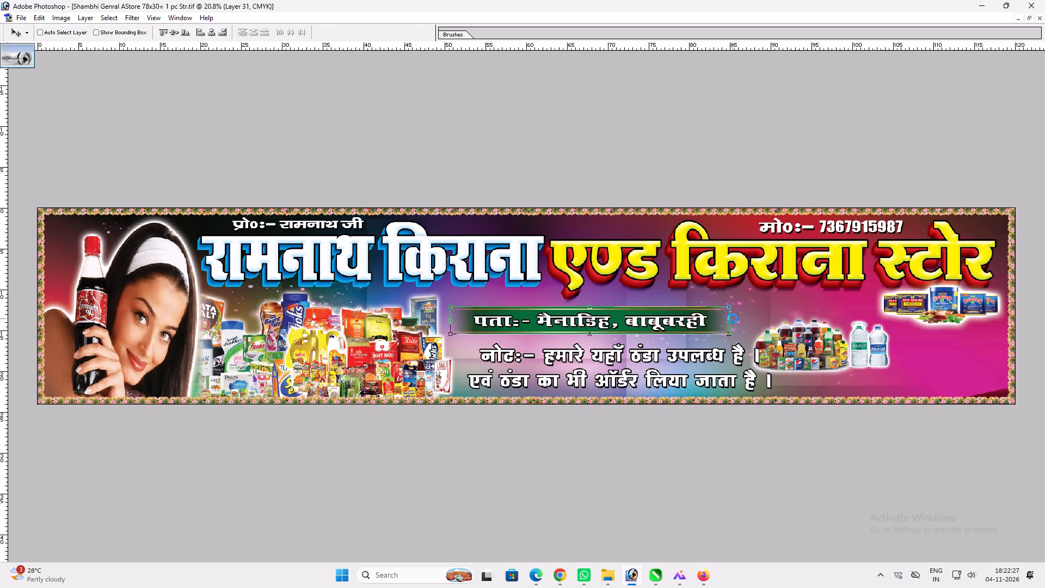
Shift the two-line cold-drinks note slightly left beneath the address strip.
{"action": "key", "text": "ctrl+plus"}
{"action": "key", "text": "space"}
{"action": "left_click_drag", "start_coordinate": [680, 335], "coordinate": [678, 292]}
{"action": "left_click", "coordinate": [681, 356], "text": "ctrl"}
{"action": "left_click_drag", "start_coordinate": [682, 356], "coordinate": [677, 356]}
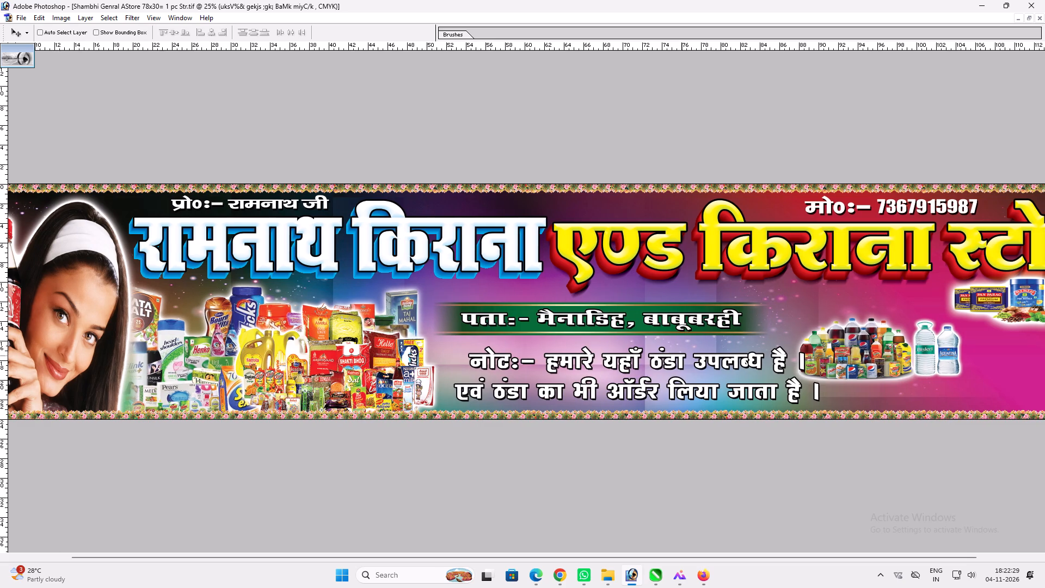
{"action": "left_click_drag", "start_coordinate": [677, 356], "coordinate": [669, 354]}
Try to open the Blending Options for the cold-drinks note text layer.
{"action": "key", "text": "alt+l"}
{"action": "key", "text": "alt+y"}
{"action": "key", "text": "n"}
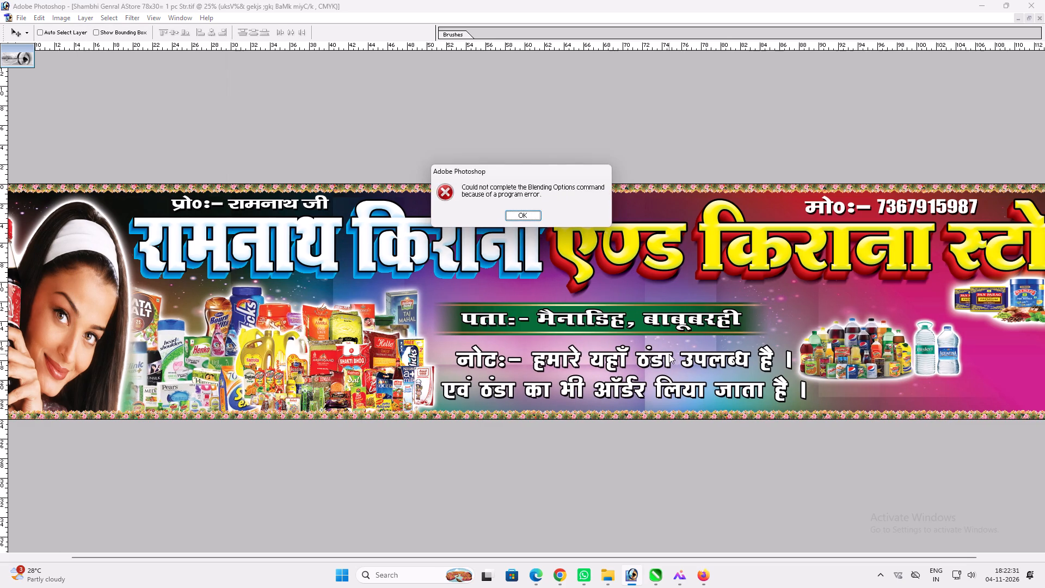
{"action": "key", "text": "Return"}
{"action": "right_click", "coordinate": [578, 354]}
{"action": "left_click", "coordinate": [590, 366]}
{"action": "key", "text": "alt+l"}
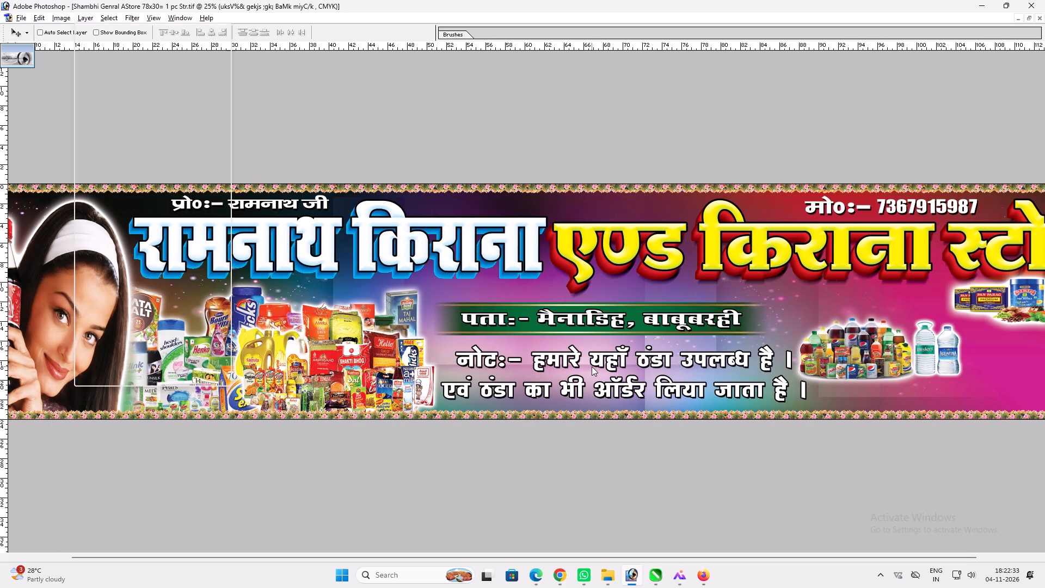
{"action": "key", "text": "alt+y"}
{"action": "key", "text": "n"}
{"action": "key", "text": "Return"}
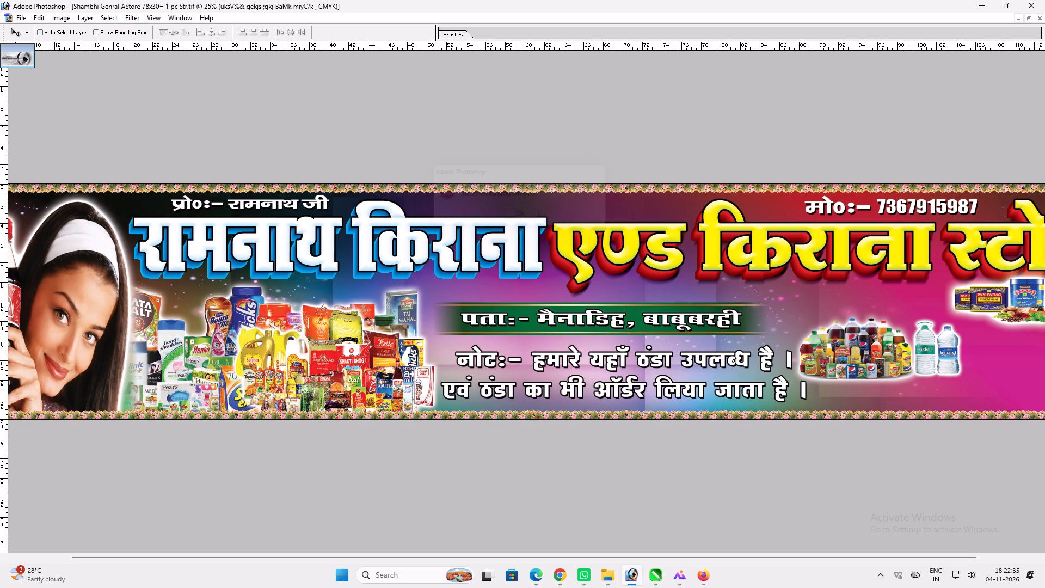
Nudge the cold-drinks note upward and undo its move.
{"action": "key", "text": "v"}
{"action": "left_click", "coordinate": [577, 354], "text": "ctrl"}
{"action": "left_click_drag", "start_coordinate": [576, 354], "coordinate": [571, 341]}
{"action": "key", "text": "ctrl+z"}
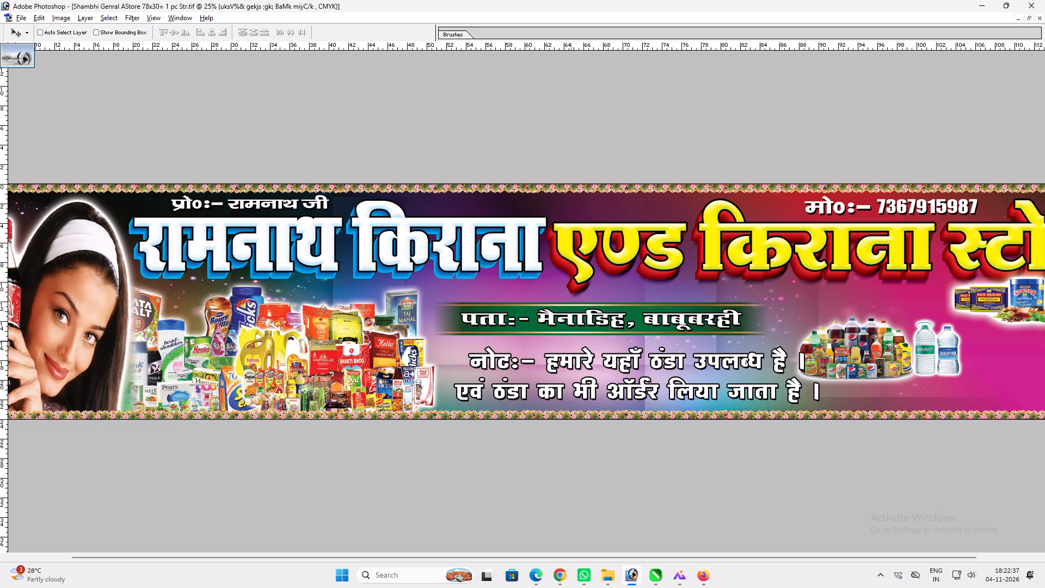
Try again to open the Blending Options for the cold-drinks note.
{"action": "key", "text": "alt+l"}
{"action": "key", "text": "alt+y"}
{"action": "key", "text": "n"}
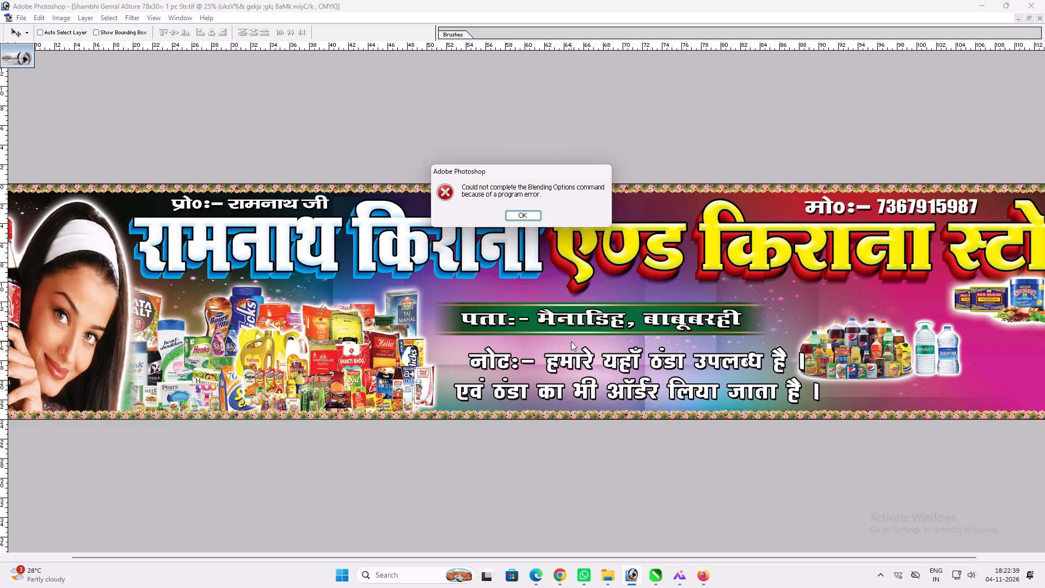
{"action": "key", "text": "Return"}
Start saving the banner under a new name, in the 04.11.2026 folder within 2026 > November.
{"action": "key", "text": "ctrl+shift+s"}
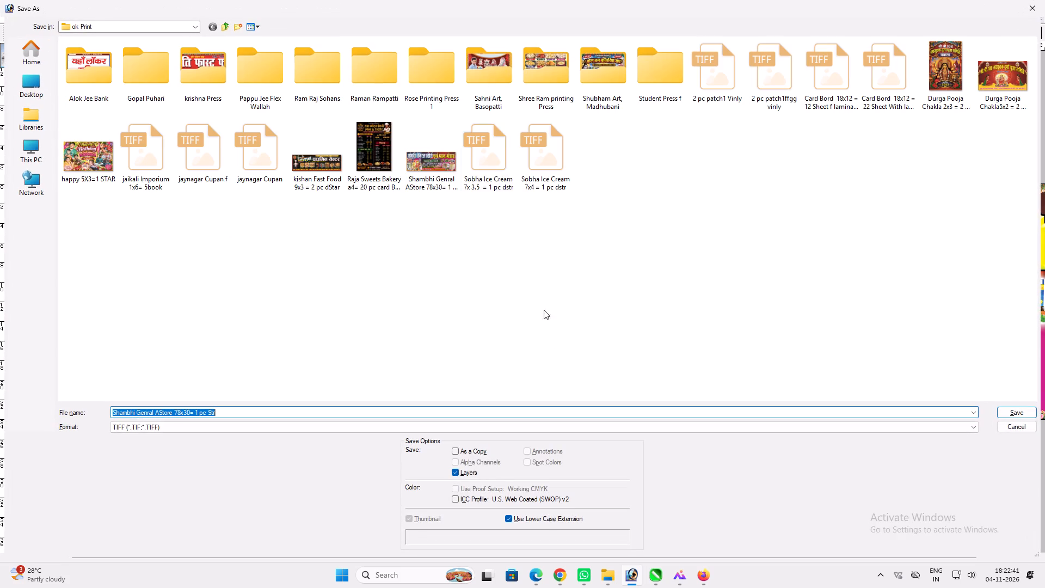
{"action": "left_click", "coordinate": [220, 24]}
{"action": "left_click", "coordinate": [220, 24]}
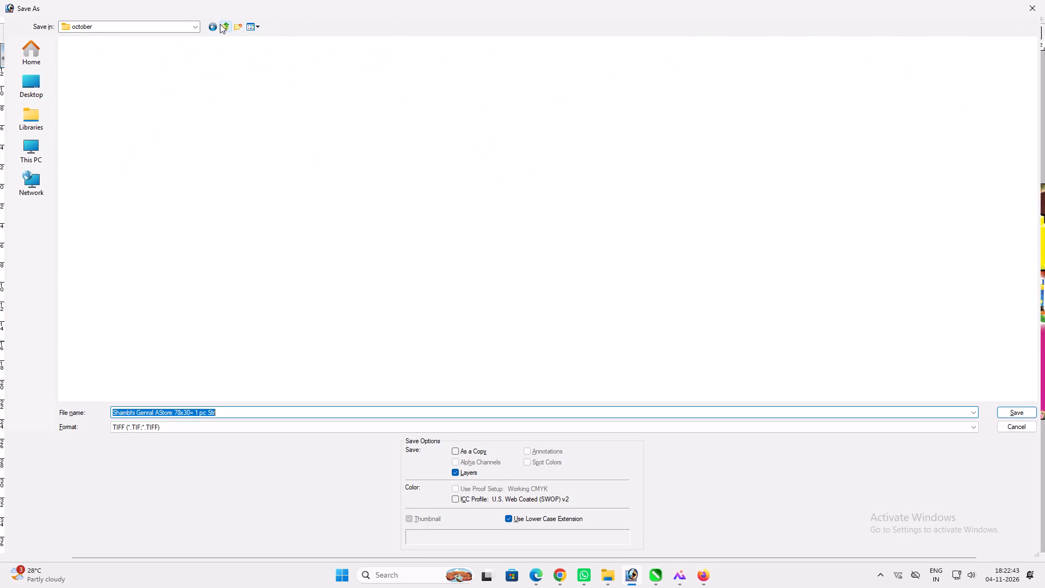
{"action": "left_click", "coordinate": [220, 24]}
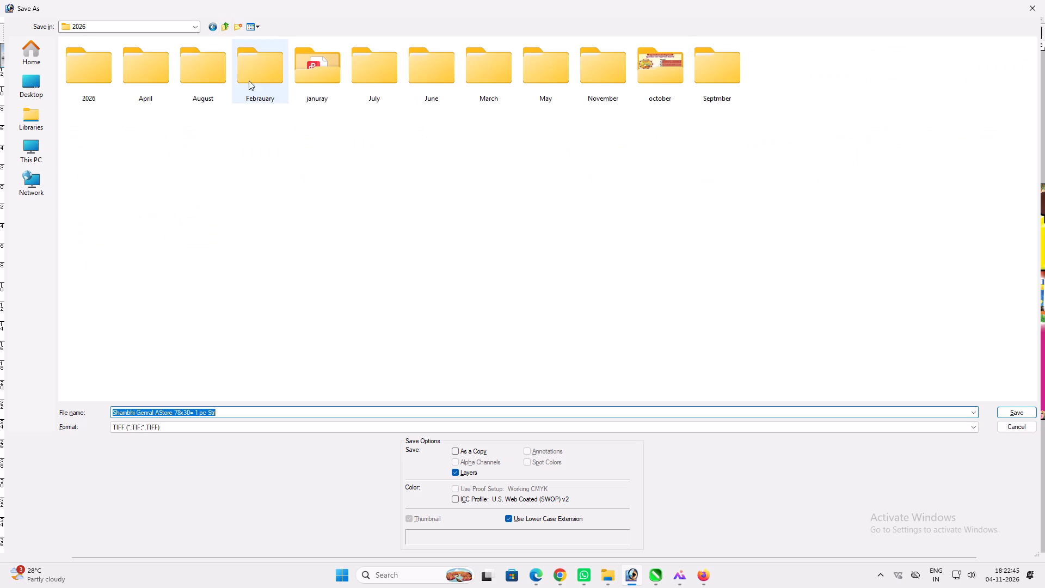
{"action": "double_click", "coordinate": [596, 53]}
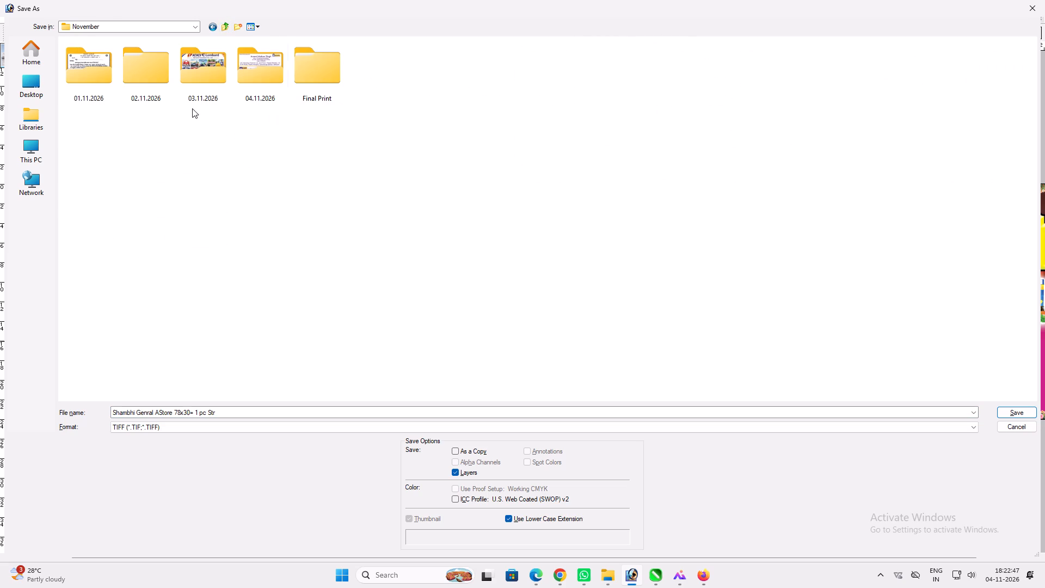
{"action": "double_click", "coordinate": [259, 75]}
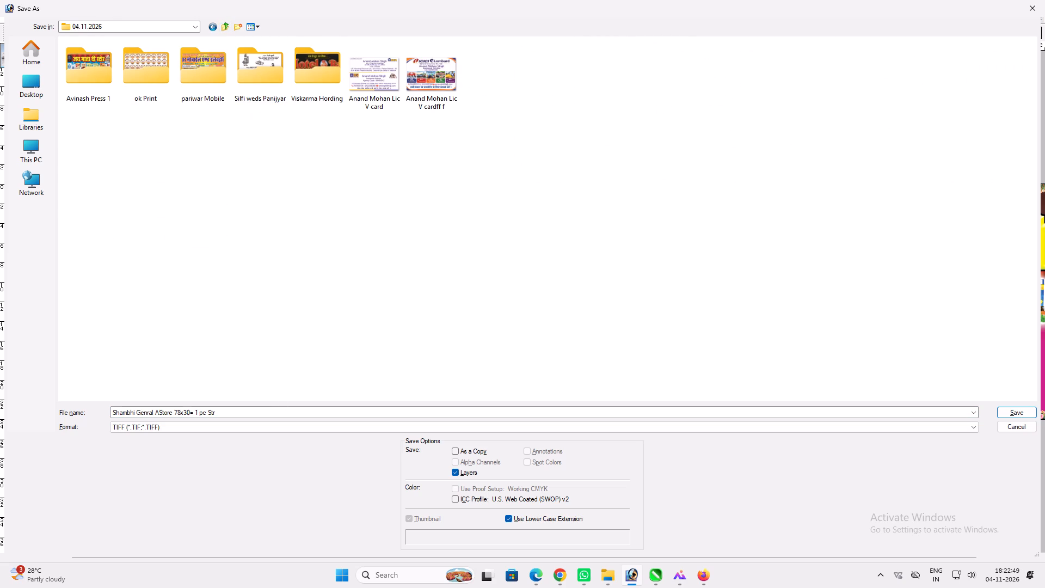
{"action": "left_click", "coordinate": [230, 409]}
{"action": "left_click", "coordinate": [230, 409]}
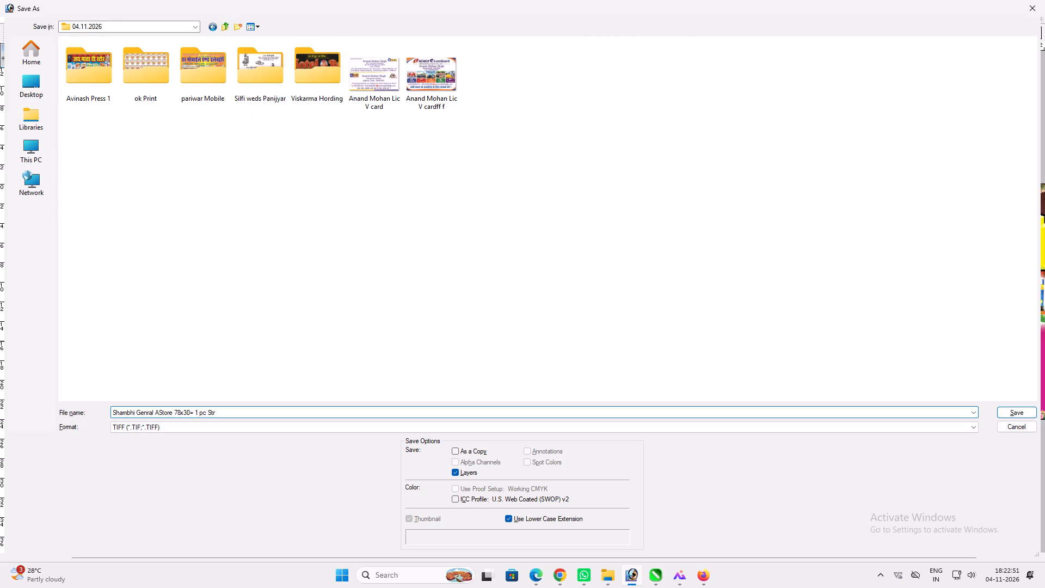
{"action": "left_click_drag", "start_coordinate": [230, 409], "coordinate": [21, 403]}
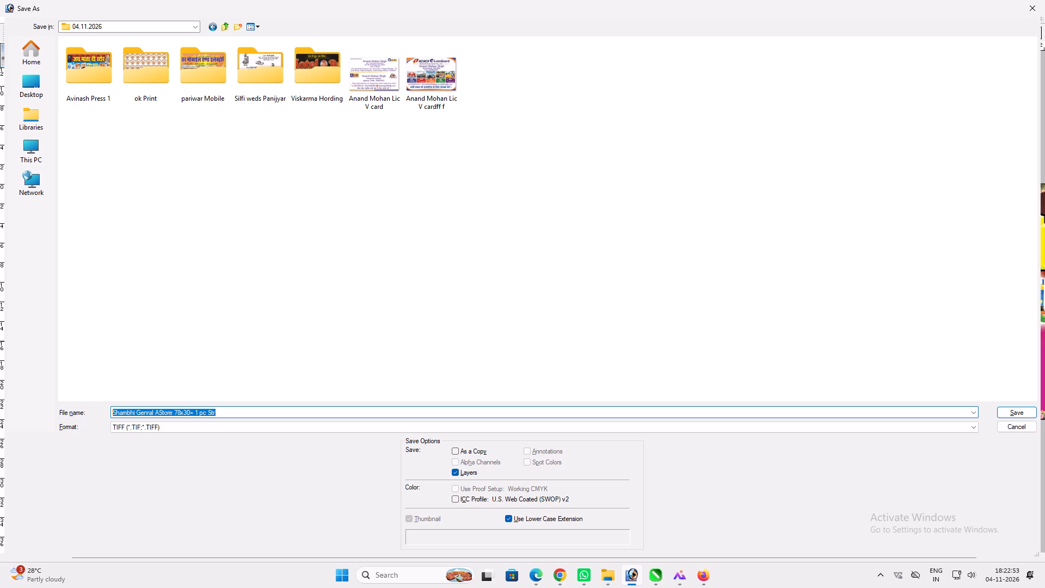
{"action": "left_click_drag", "start_coordinate": [21, 403], "coordinate": [213, 183]}
Create a folder named "Dinesh Art, madhubani" inside 04.11.2026 and open it as the save location.
{"action": "left_click", "coordinate": [232, 26]}
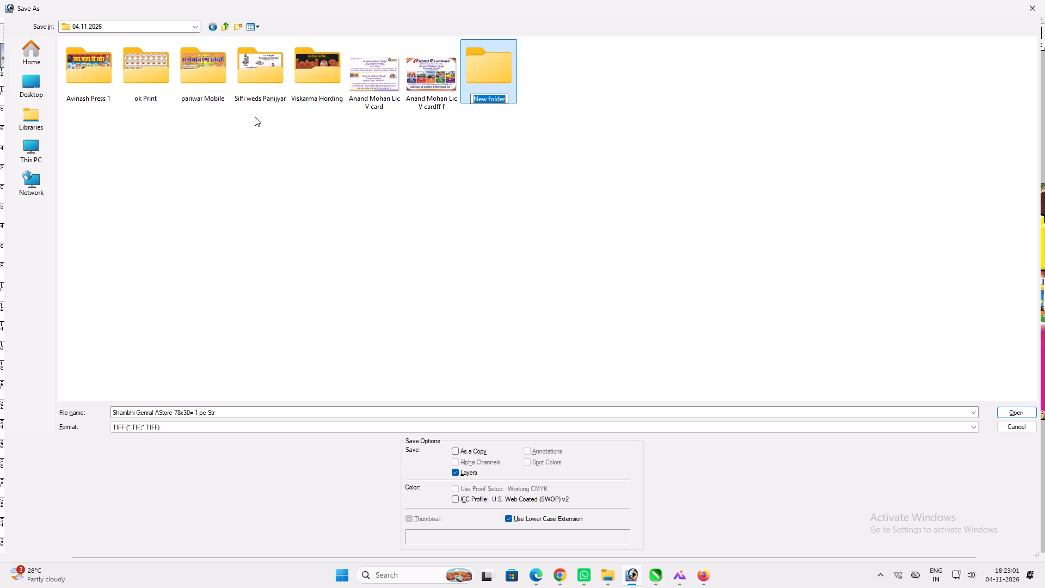
{"action": "type", "text": "Dinesh a"}
{"action": "key", "text": "BackSpace"}
{"action": "type", "text": "Art"}
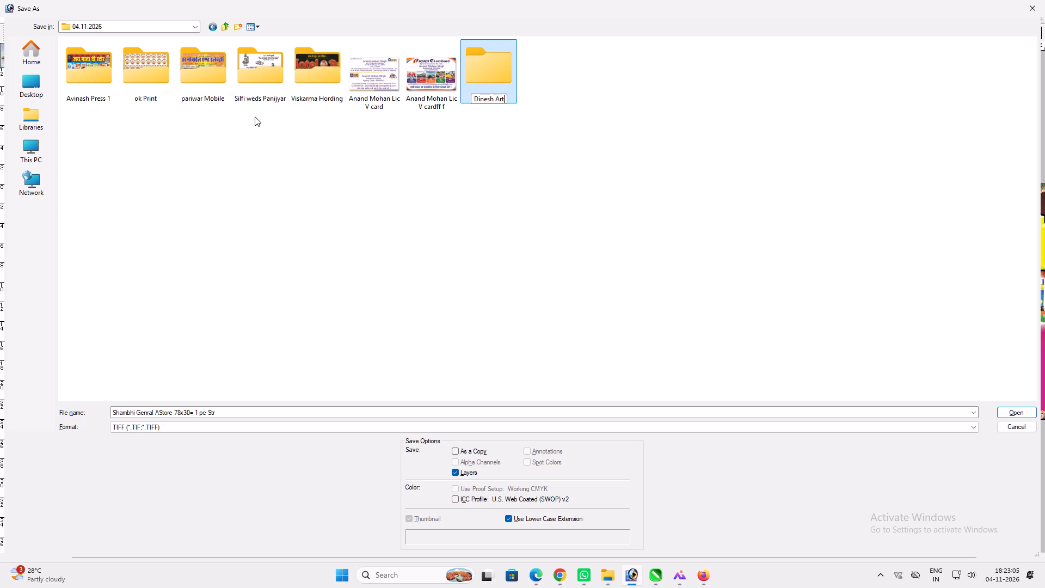
{"action": "type", "text": ", madhubani"}
{"action": "key", "text": "space"}
{"action": "key", "text": "Return"}
{"action": "key", "text": "Return"}
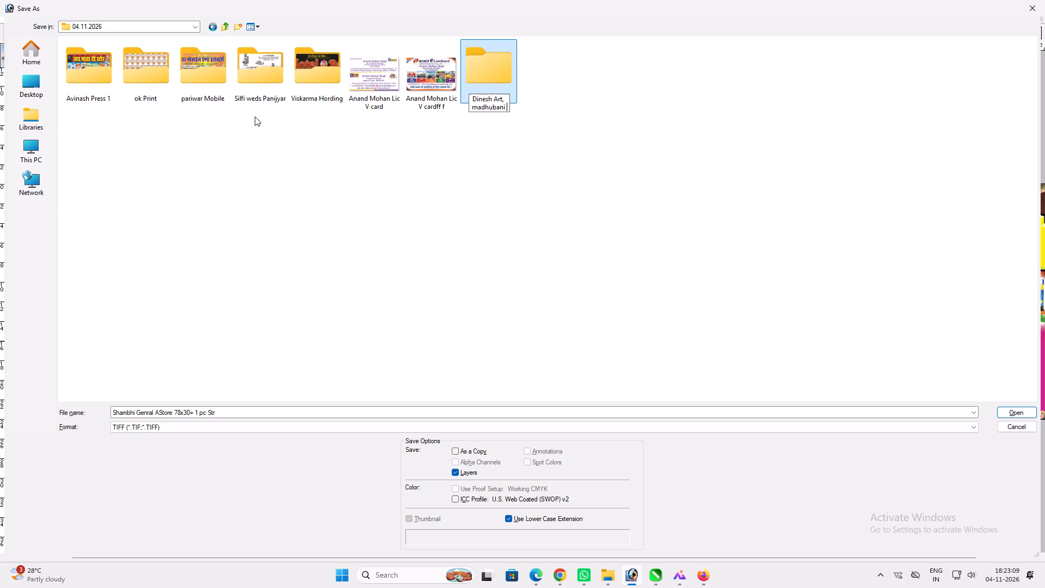
Save the banner as a layered TIFF named "Shambhi Genral AStore 10x2= 1 pc".
{"action": "left_click", "coordinate": [272, 412]}
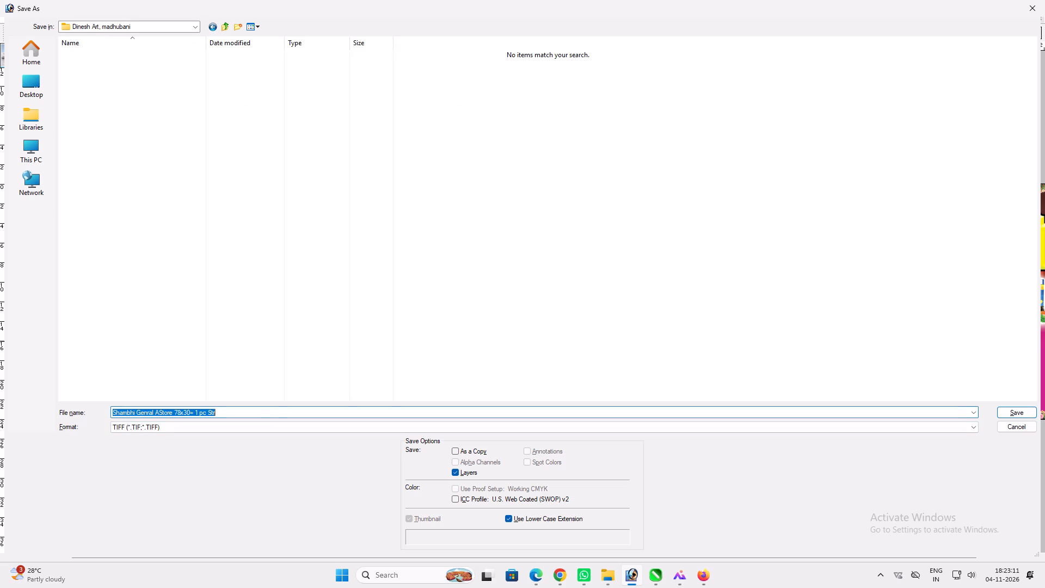
{"action": "left_click_drag", "start_coordinate": [260, 408], "coordinate": [222, 409]}
{"action": "left_click_drag", "start_coordinate": [224, 409], "coordinate": [151, 425]}
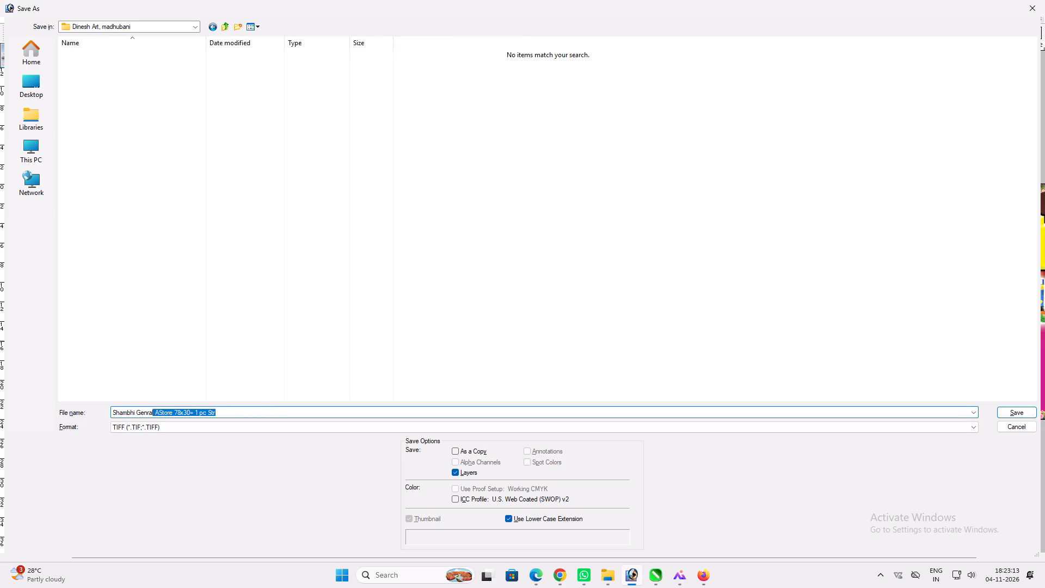
{"action": "left_click_drag", "start_coordinate": [151, 425], "coordinate": [175, 422]}
{"action": "type", "text": "1x02"}
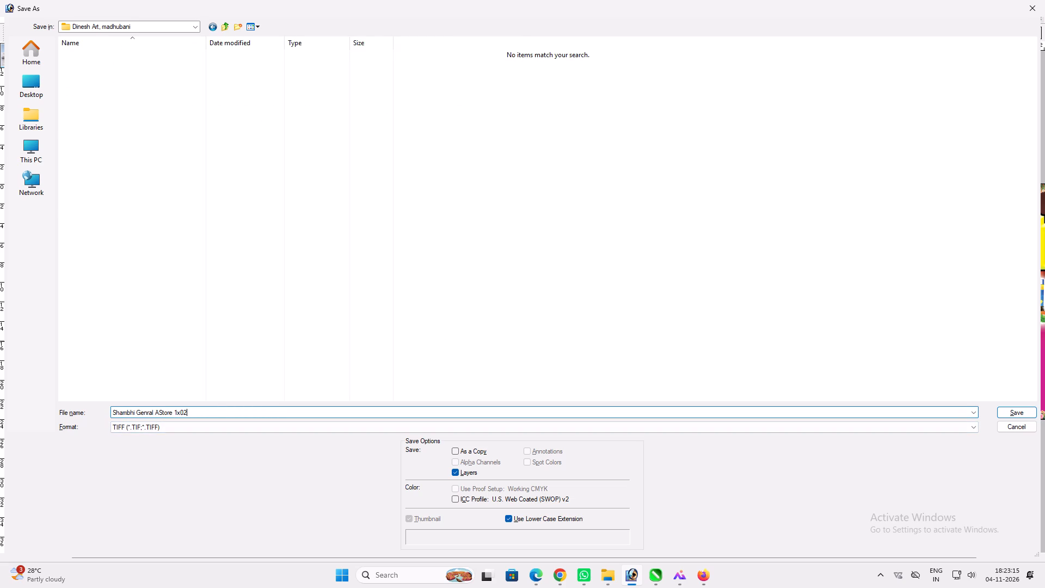
{"action": "key", "text": "BackSpace"}
{"action": "key", "text": "BackSpace"}
{"action": "key", "text": "BackSpace"}
{"action": "type", "text": "0c2"}
{"action": "key", "text": "BackSpace"}
{"action": "key", "text": "BackSpace"}
{"action": "key", "text": "x"}
{"action": "type", "text": "2="}
{"action": "key", "text": "space"}
{"action": "type", "text": "1 pc"}
{"action": "key", "text": "Return"}
{"action": "key", "text": "Return"}
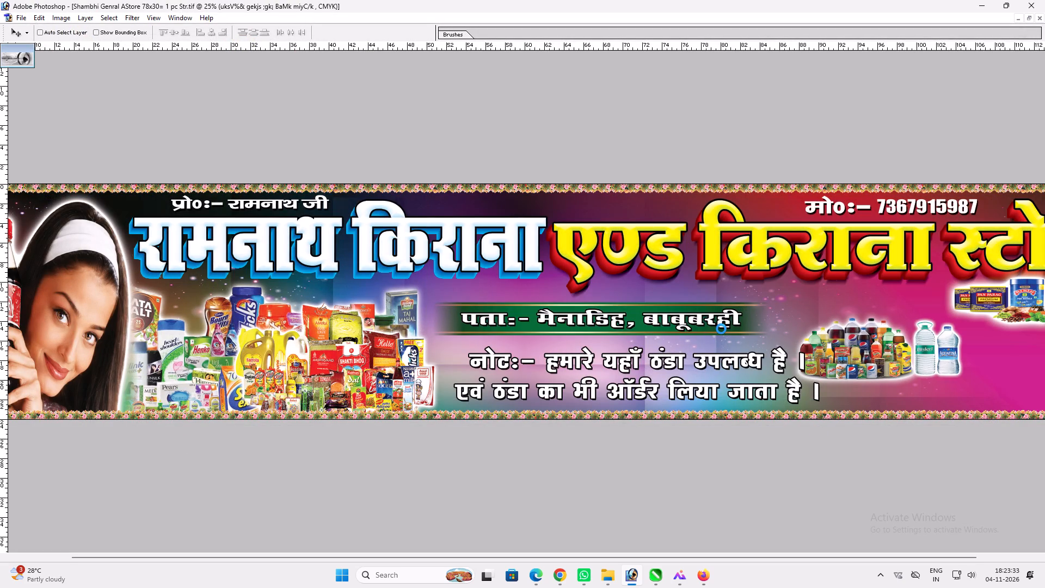
Switch to the image viewer showing the Khusi Genral Stoe banner and close it.
{"action": "left_click", "coordinate": [679, 574]}
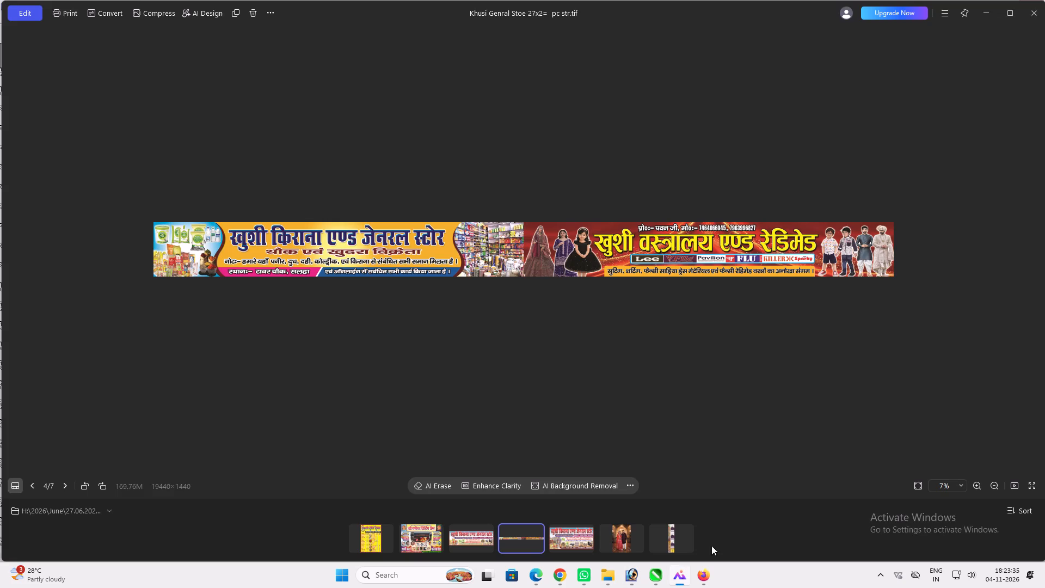
{"action": "left_click", "coordinate": [1027, 16]}
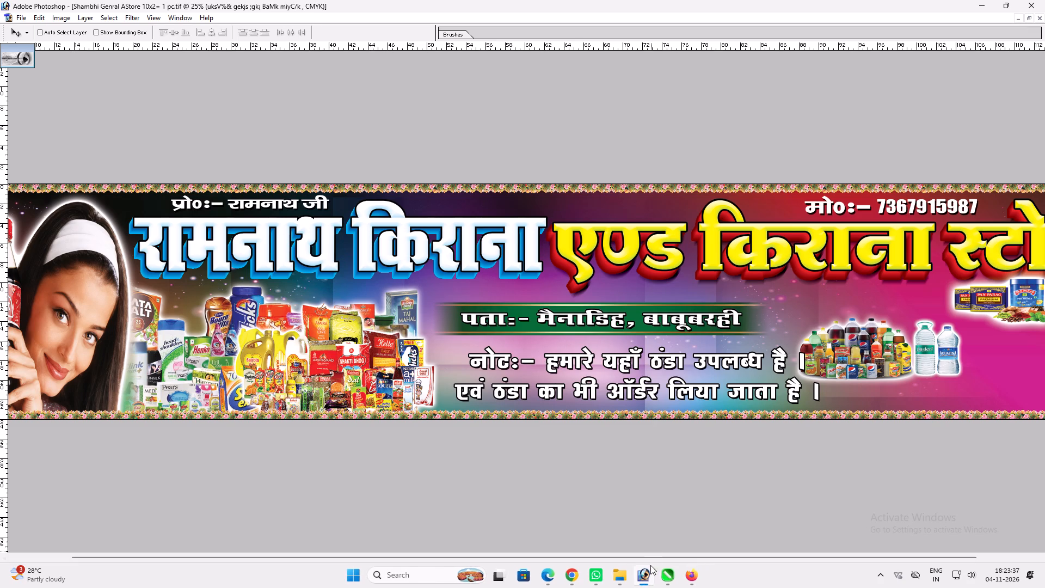
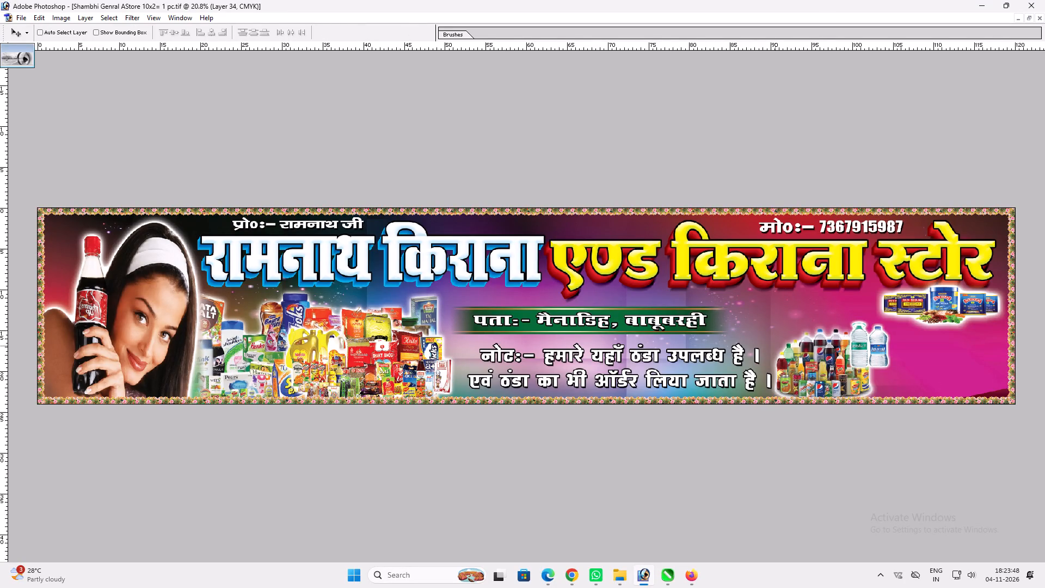
Shift the cold-drink bottles rightward and place the water bottles at the end of the green address strip, scaled slightly smaller.
{"action": "left_click_drag", "start_coordinate": [813, 374], "coordinate": [840, 374], "text": "shift"}
{"action": "left_click", "coordinate": [863, 350], "text": "ctrl"}
{"action": "left_click_drag", "start_coordinate": [855, 350], "coordinate": [778, 343]}
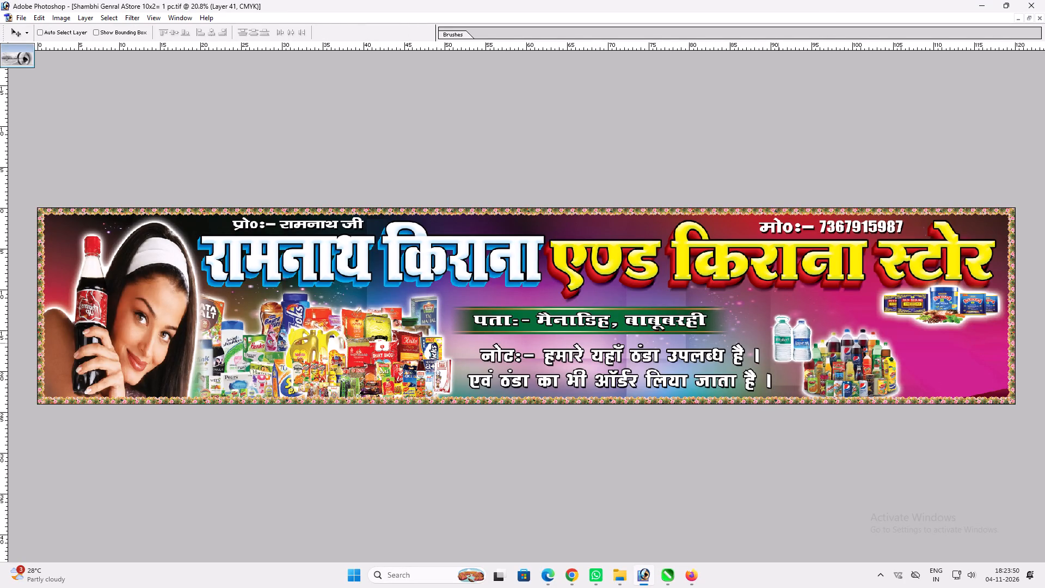
{"action": "left_click_drag", "start_coordinate": [778, 343], "coordinate": [743, 322]}
{"action": "key", "text": "ctrl+t"}
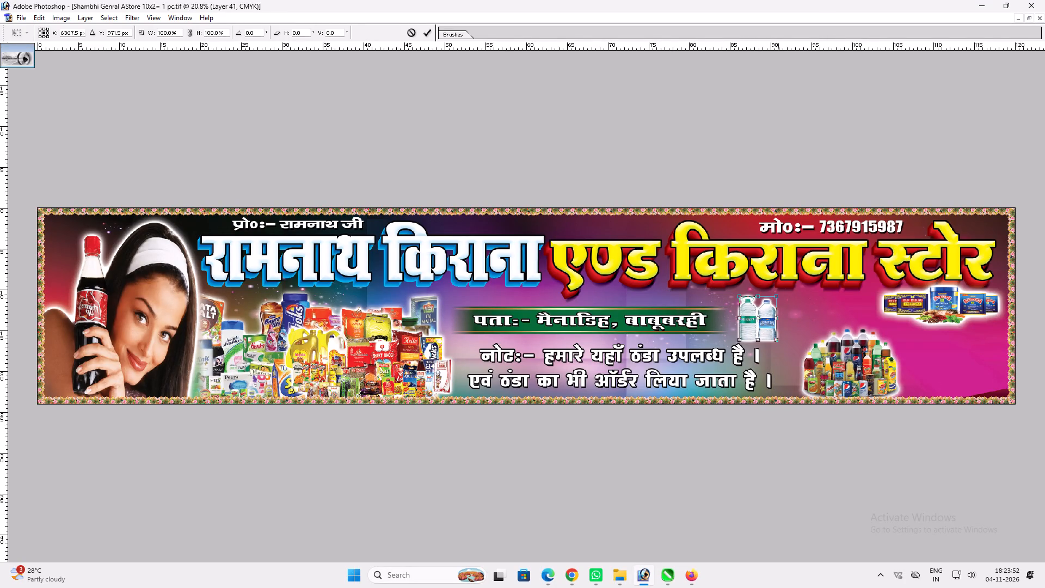
{"action": "left_click_drag", "start_coordinate": [777, 294], "coordinate": [769, 297], "text": "shift"}
{"action": "key", "text": "shift+Return"}
{"action": "key", "text": "v"}
Move the pan masala packs next to the water bottles, under the store name, and scale them down slightly.
{"action": "left_click", "coordinate": [952, 294], "text": "ctrl"}
{"action": "left_click_drag", "start_coordinate": [950, 294], "coordinate": [832, 301]}
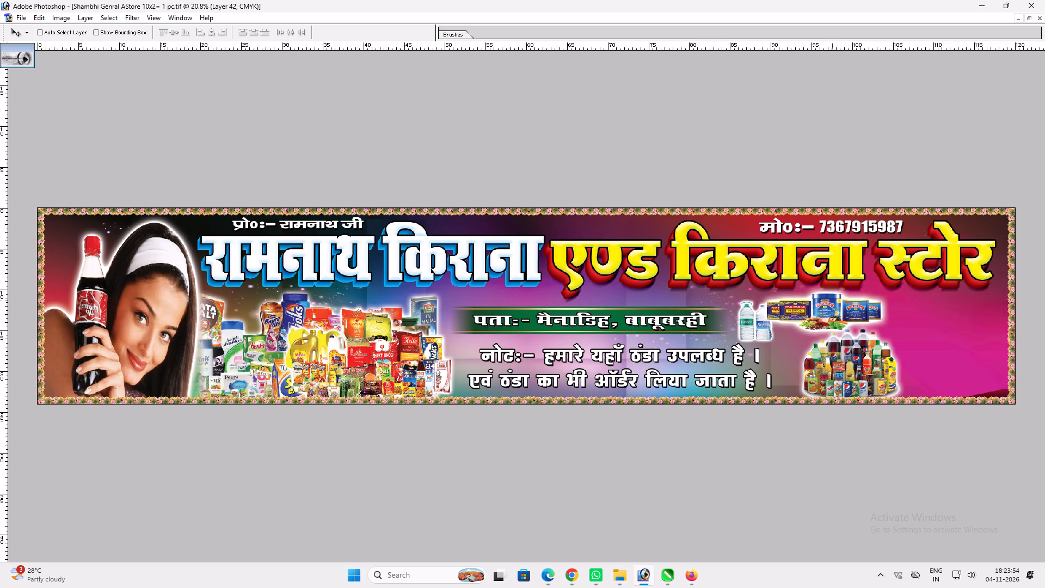
{"action": "left_click_drag", "start_coordinate": [832, 301], "coordinate": [828, 300]}
{"action": "key", "text": "ctrl+t"}
{"action": "left_click_drag", "start_coordinate": [875, 302], "coordinate": [864, 303], "text": "shift"}
{"action": "key", "text": "shift+Return"}
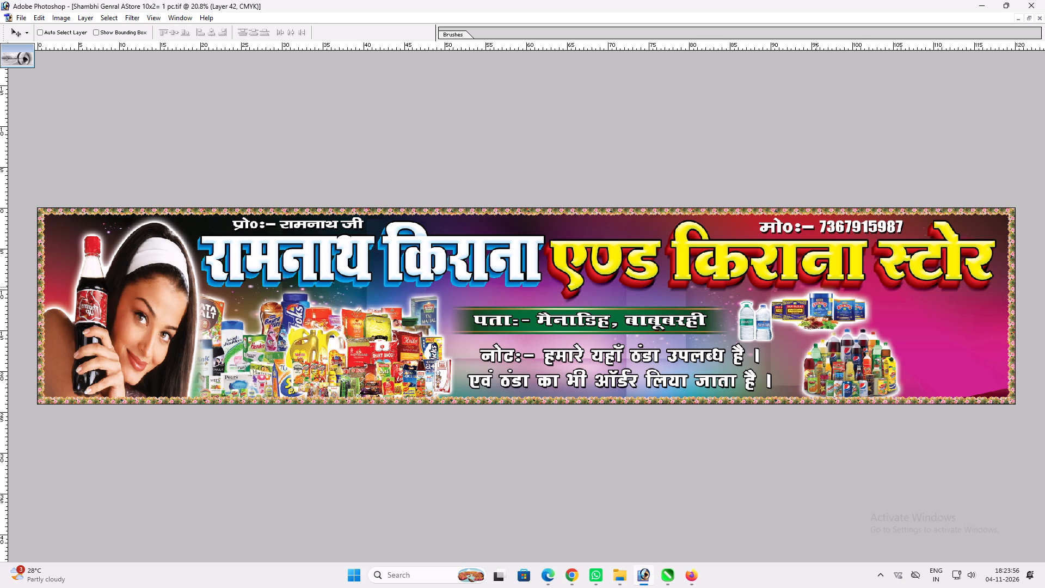
{"action": "key", "text": "v"}
Delete the layer of toiletries and household products standing beside the woman.
{"action": "left_click", "coordinate": [237, 357], "text": "ctrl"}
{"action": "key", "text": "alt+l"}
{"action": "key", "text": "alt+l"}
{"action": "key", "text": "alt+l"}
{"action": "key", "text": "alt+l"}
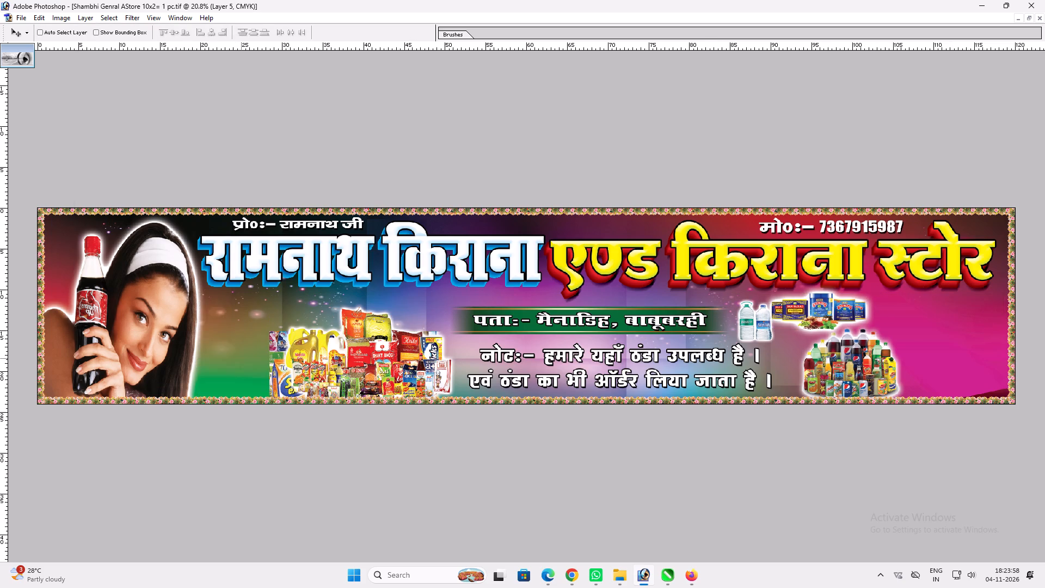
Move the grocery products group over beside the woman and enlarge it to fill the space under the store name.
{"action": "left_click", "coordinate": [354, 357]}
{"action": "left_click", "coordinate": [378, 366], "text": "ctrl"}
{"action": "left_click_drag", "start_coordinate": [427, 365], "coordinate": [332, 357]}
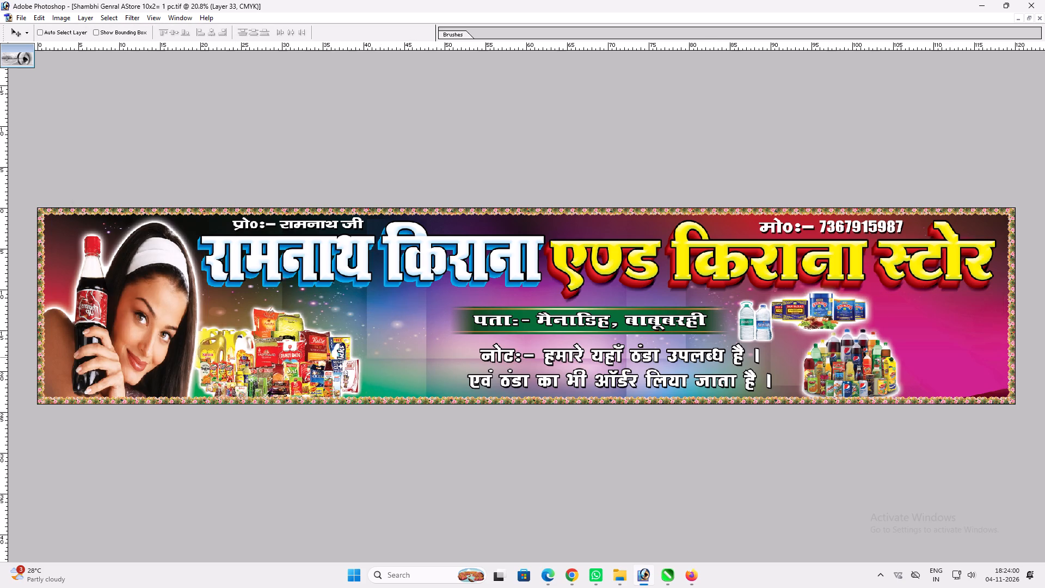
{"action": "left_click_drag", "start_coordinate": [332, 357], "coordinate": [324, 356]}
{"action": "key", "text": "ctrl+t"}
{"action": "left_click_drag", "start_coordinate": [346, 302], "coordinate": [376, 295], "text": "shift"}
{"action": "key", "text": "shift+Return"}
{"action": "key", "text": "v"}
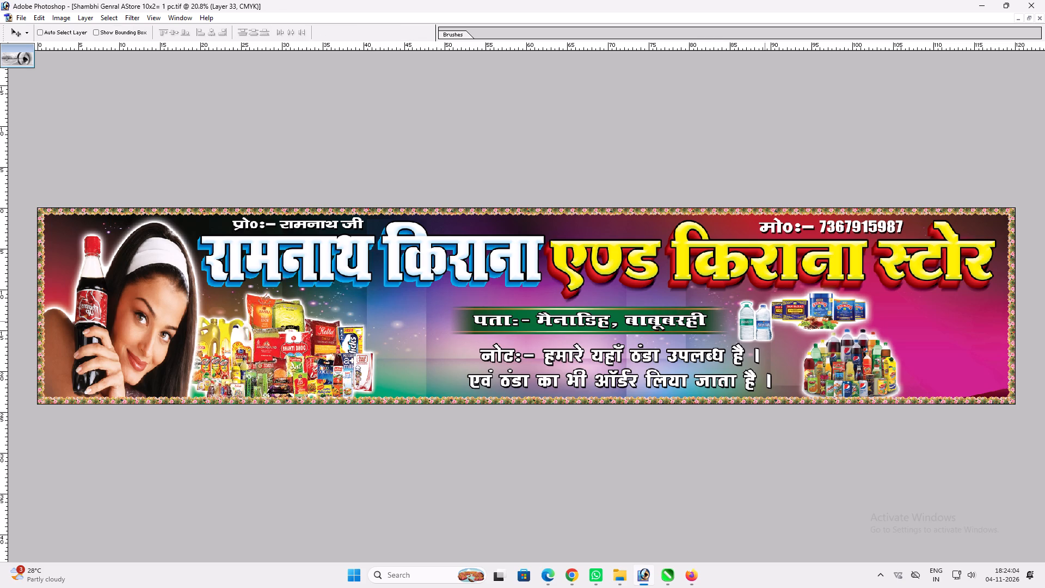
Move the pan masala packs to the lower right side of the grocery products group.
{"action": "left_click", "coordinate": [807, 307], "text": "ctrl"}
{"action": "left_click_drag", "start_coordinate": [809, 306], "coordinate": [383, 369]}
Copy the Meetha and tobacco tins from the Shubham Art 95x35.5 banner into the Ramnath banner, above the pan masala packs.
{"action": "type", "text": "ff"}
{"action": "key", "text": "f"}
{"action": "left_click", "coordinate": [888, 407]}
{"action": "key", "text": "v"}
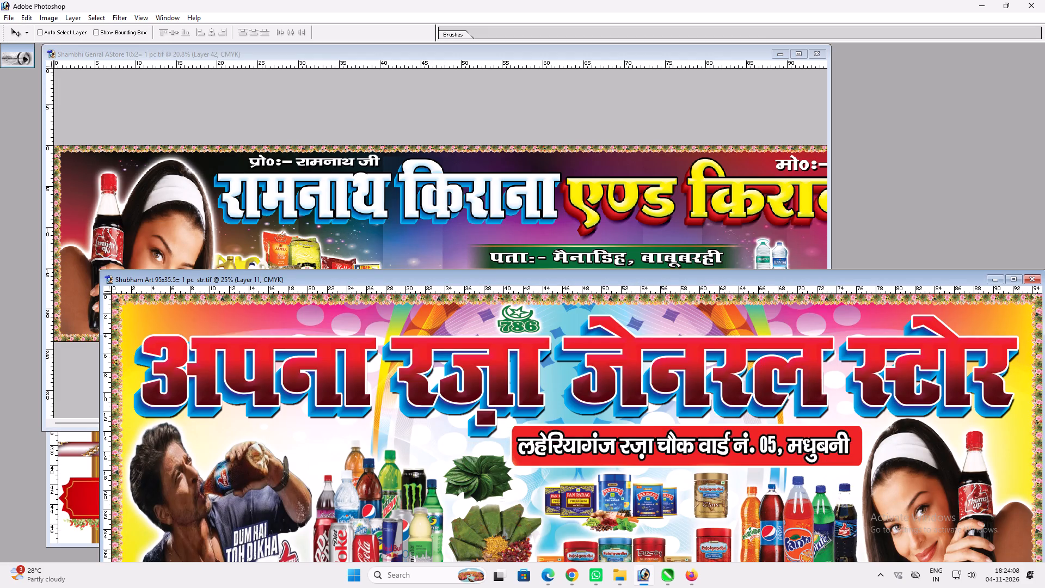
{"action": "left_click_drag", "start_coordinate": [661, 281], "coordinate": [746, 184]}
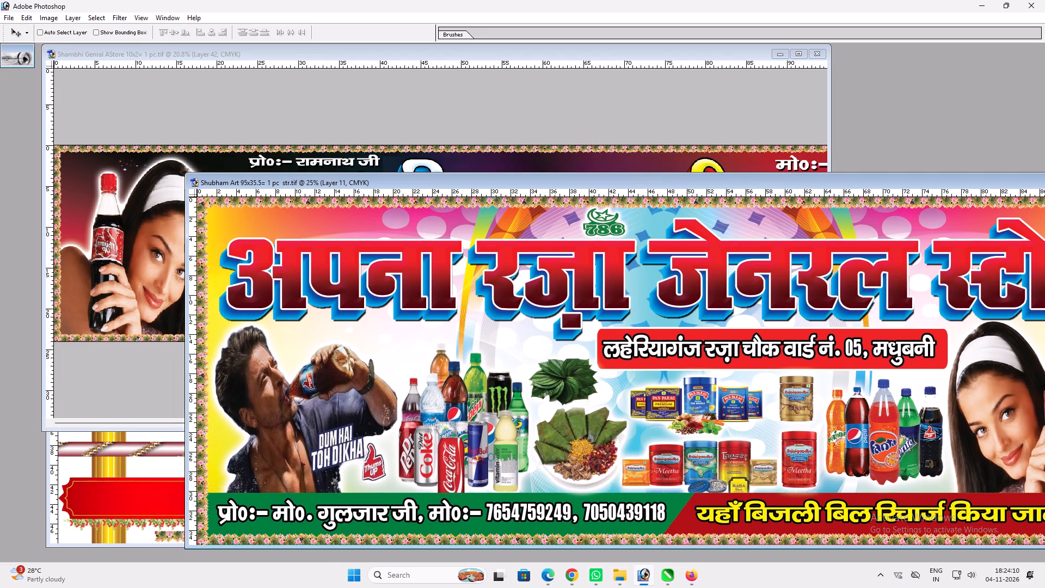
{"action": "left_click", "coordinate": [669, 462], "text": "ctrl"}
{"action": "left_click_drag", "start_coordinate": [669, 462], "coordinate": [682, 425]}
{"action": "key", "text": "ctrl+z"}
{"action": "left_click_drag", "start_coordinate": [698, 457], "coordinate": [613, 136], "text": "ctrl"}
{"action": "left_click_drag", "start_coordinate": [616, 145], "coordinate": [417, 275]}
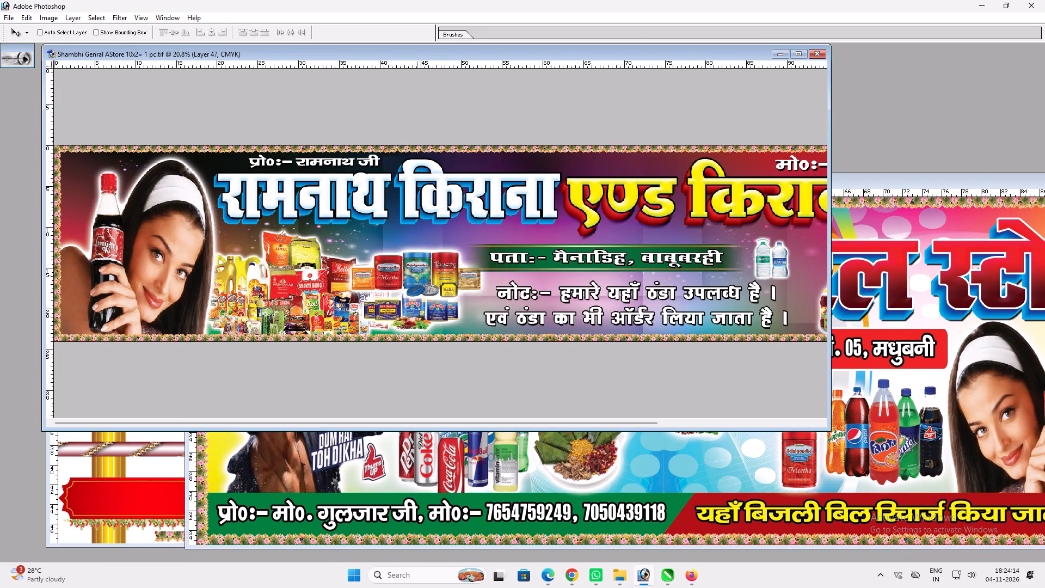
{"action": "left_click_drag", "start_coordinate": [417, 275], "coordinate": [413, 269]}
Delete the leftover area below the right end of the copied tins and move the tins slightly lower.
{"action": "key", "text": "m"}
{"action": "left_click_drag", "start_coordinate": [546, 351], "coordinate": [468, 301]}
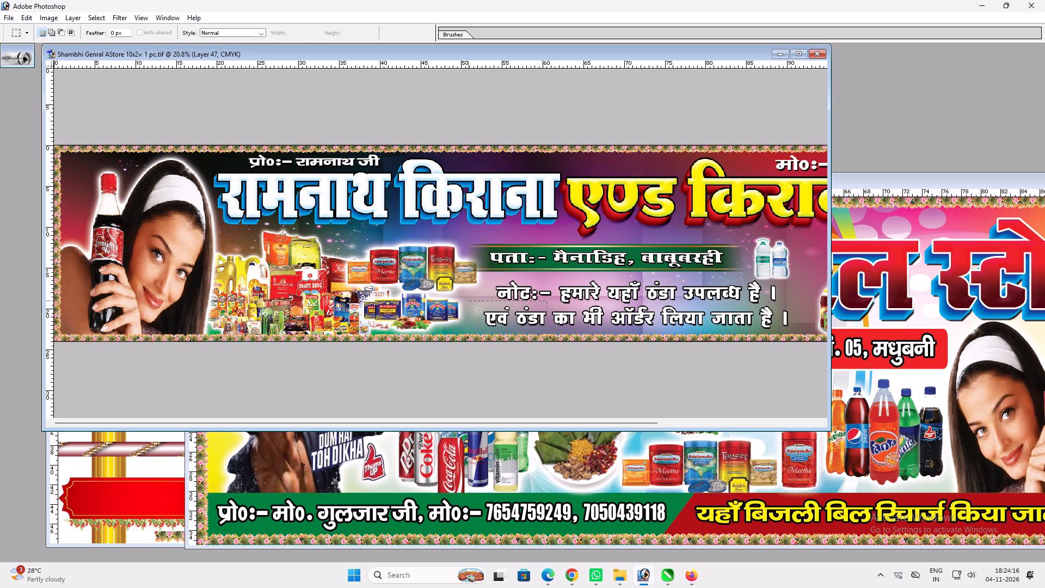
{"action": "left_click_drag", "start_coordinate": [468, 301], "coordinate": [467, 301]}
{"action": "key", "text": "Delete"}
{"action": "key", "text": "ctrl+d"}
{"action": "key", "text": "v"}
{"action": "left_click_drag", "start_coordinate": [454, 282], "coordinate": [453, 293]}
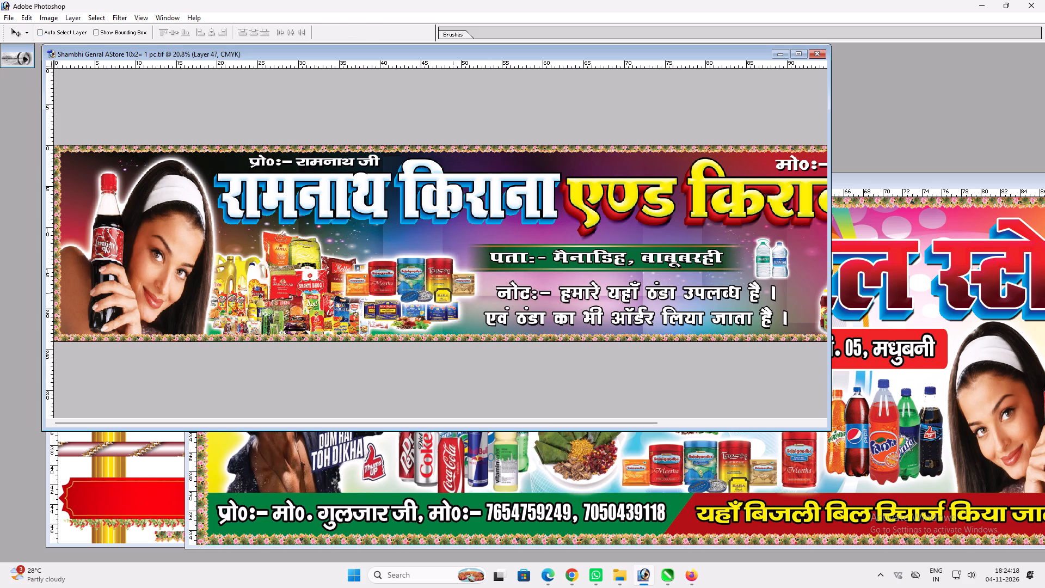
Restack the tins layer so it sits above the background but behind the grocery products and pan masala packs.
{"action": "key", "text": "ctrl+shift+bracketleft"}
{"action": "key", "text": "ctrl+bracketright"}
{"action": "key", "text": "ctrl+bracketright"}
{"action": "key", "text": "ctrl+bracketright"}
{"action": "key", "text": "ctrl+bracketright"}
{"action": "key", "text": "ctrl+bracketright"}
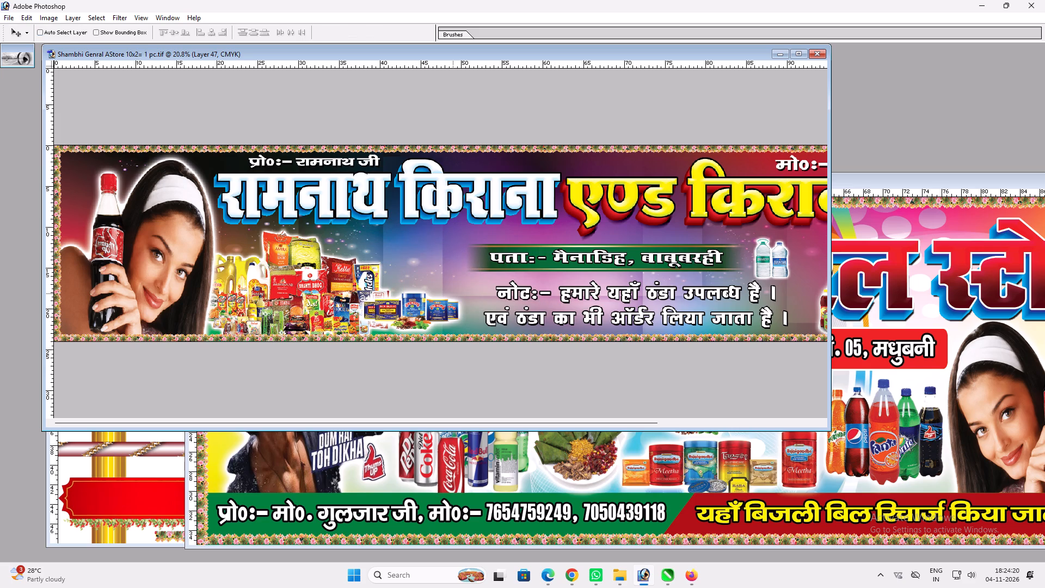
{"action": "key", "text": "ctrl+bracketright"}
{"action": "key", "text": "ctrl+bracketright"}
{"action": "key", "text": "ctrl+bracketright"}
{"action": "key", "text": "ctrl+bracketright"}
{"action": "key", "text": "ctrl+bracketright"}
{"action": "key", "text": "ctrl+bracketright"}
{"action": "key", "text": "v"}
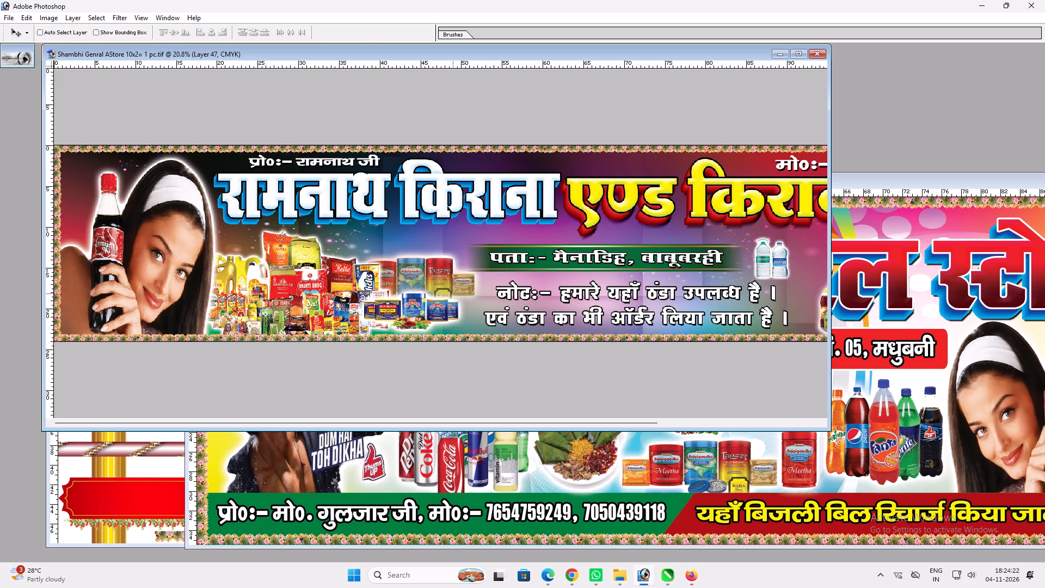
Nudge the pan masala packs and the tins closer to the grocery products, and enlarge the tins slightly.
{"action": "double_click", "coordinate": [418, 311], "text": "ctrl"}
{"action": "left_click", "coordinate": [414, 268], "text": "ctrl"}
{"action": "left_click_drag", "start_coordinate": [414, 268], "coordinate": [409, 259]}
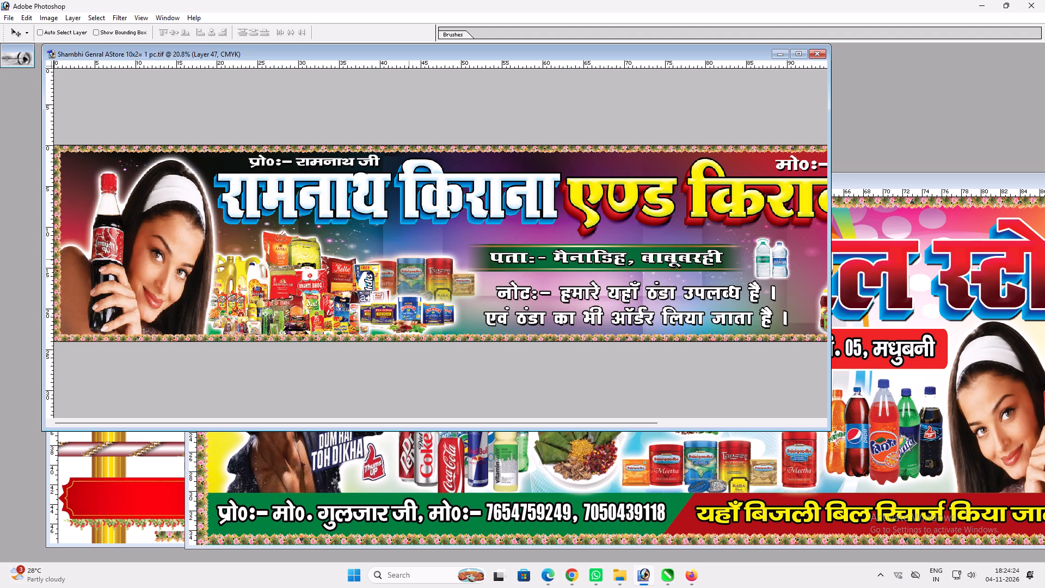
{"action": "left_click_drag", "start_coordinate": [409, 259], "coordinate": [407, 260]}
{"action": "key", "text": "ctrl+t"}
{"action": "left_click_drag", "start_coordinate": [419, 248], "coordinate": [426, 244]}
{"action": "key", "text": "Return"}
{"action": "key", "text": "v"}
Shift the two-line cold-drink note slightly left and down, and stretch it a little wider.
{"action": "left_click", "coordinate": [803, 53]}
{"action": "key", "text": "v"}
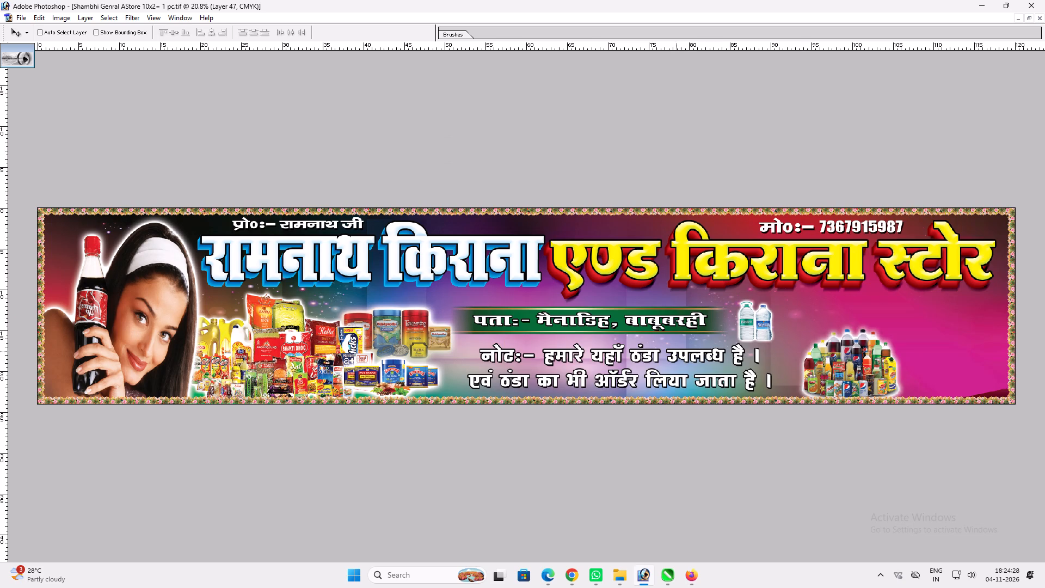
{"action": "left_click", "coordinate": [656, 355], "text": "ctrl"}
{"action": "left_click_drag", "start_coordinate": [656, 355], "coordinate": [641, 357]}
{"action": "key", "text": "ctrl+t"}
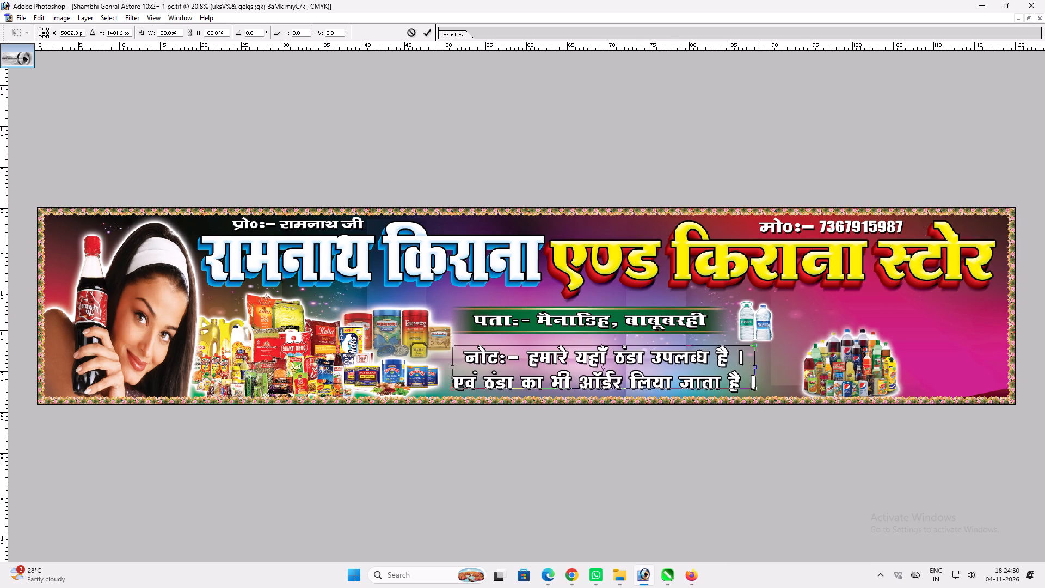
{"action": "left_click_drag", "start_coordinate": [753, 357], "coordinate": [766, 353], "text": "shift"}
{"action": "key", "text": "shift+Return"}
{"action": "key", "text": "v"}
Enlarge the water bottles and position them above the left end of the cold-drink bottles.
{"action": "left_click", "coordinate": [766, 320], "text": "ctrl"}
{"action": "left_click_drag", "start_coordinate": [766, 320], "coordinate": [798, 354]}
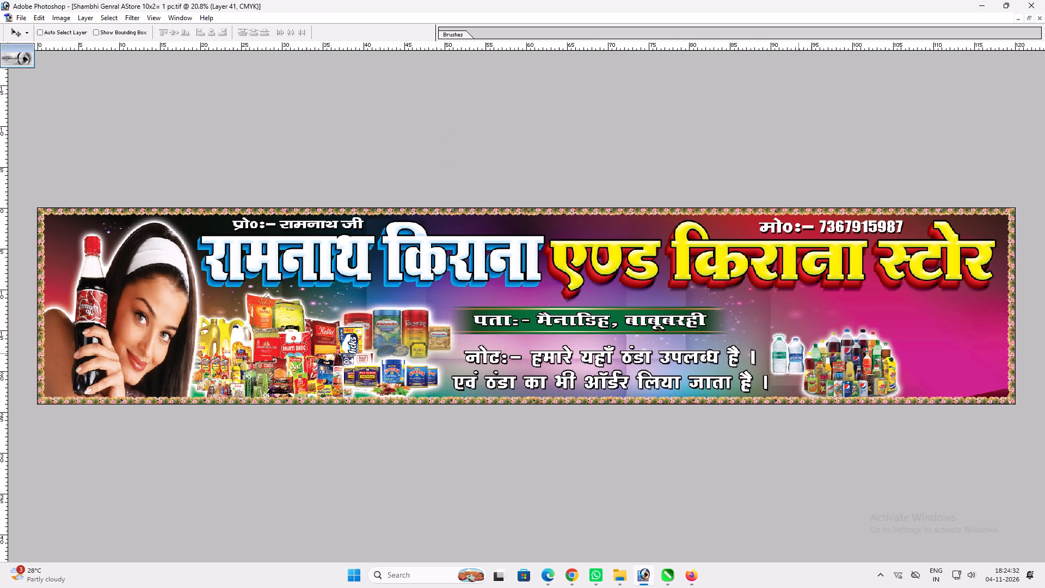
{"action": "left_click_drag", "start_coordinate": [798, 354], "coordinate": [799, 373]}
{"action": "key", "text": "ctrl+t"}
{"action": "left_click_drag", "start_coordinate": [806, 356], "coordinate": [813, 336], "text": "shift"}
{"action": "key", "text": "shift+Return"}
{"action": "key", "text": "v"}
{"action": "left_click_drag", "start_coordinate": [789, 350], "coordinate": [782, 311]}
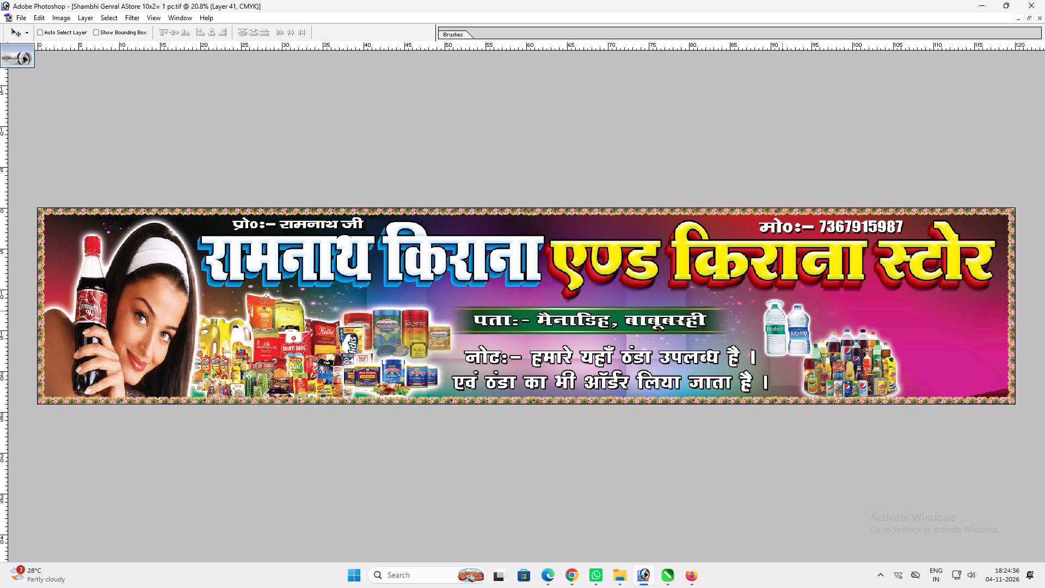
{"action": "left_click_drag", "start_coordinate": [782, 311], "coordinate": [780, 307]}
Move the cold-drink bottles left to the end of the note text.
{"action": "left_click", "coordinate": [832, 377], "text": "ctrl"}
{"action": "left_click_drag", "start_coordinate": [832, 376], "coordinate": [798, 378]}
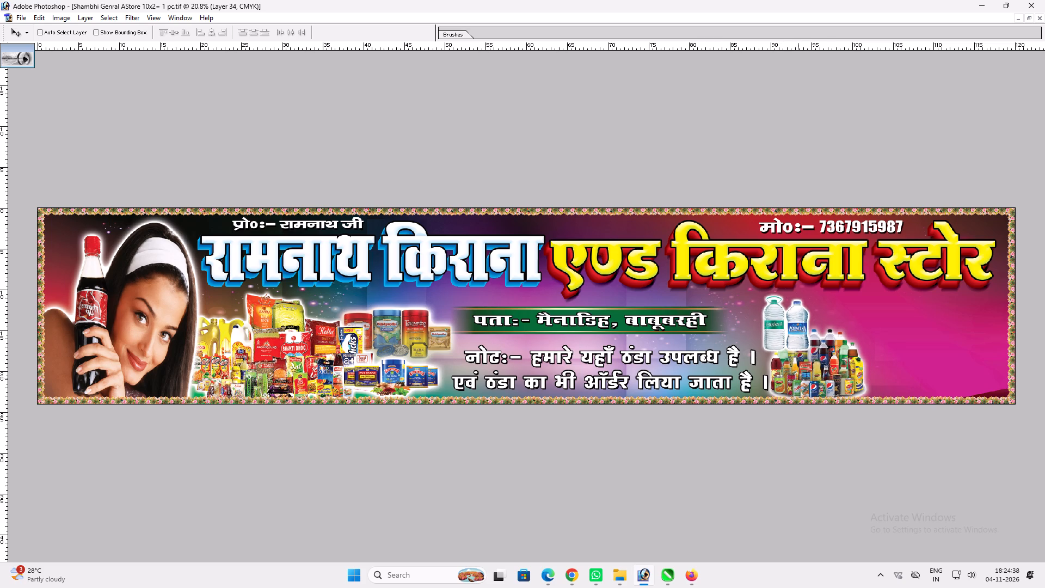
{"action": "left_click_drag", "start_coordinate": [798, 378], "coordinate": [799, 378]}
Scale the water bottles to 77.8% and move them to the end of the address strip.
{"action": "left_click", "coordinate": [794, 328], "text": "ctrl"}
{"action": "key", "text": "ctrl+t"}
{"action": "left_click_drag", "start_coordinate": [810, 351], "coordinate": [797, 342], "text": "shift"}
{"action": "key", "text": "shift+Return"}
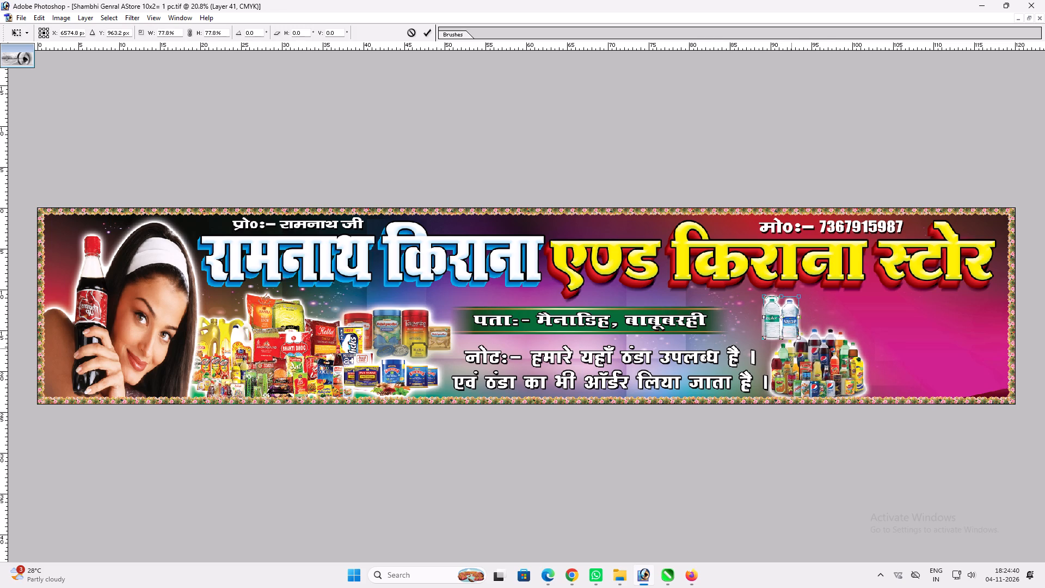
{"action": "key", "text": "v"}
{"action": "left_click_drag", "start_coordinate": [791, 321], "coordinate": [770, 324]}
{"action": "key", "text": "v"}
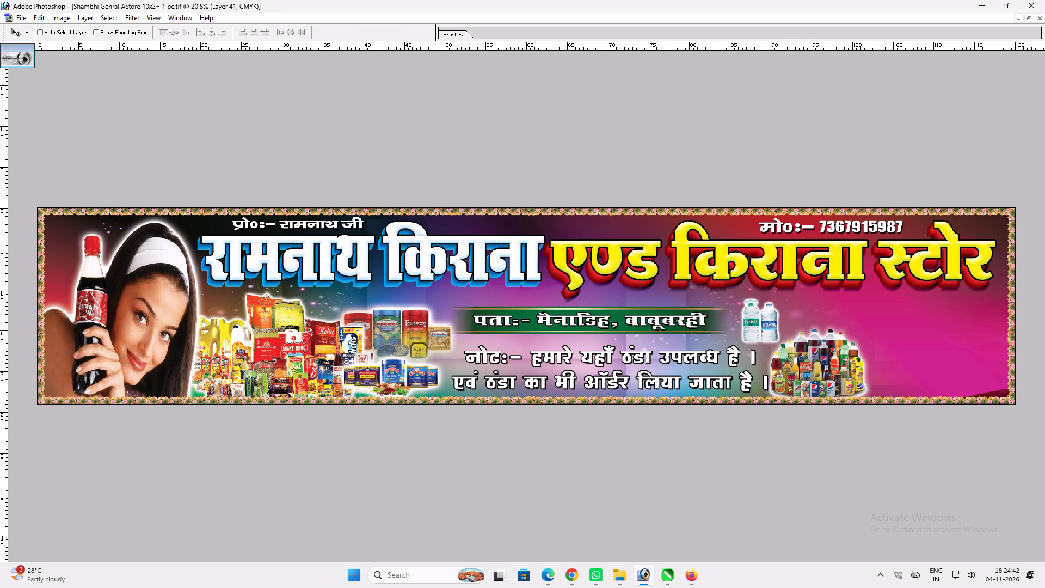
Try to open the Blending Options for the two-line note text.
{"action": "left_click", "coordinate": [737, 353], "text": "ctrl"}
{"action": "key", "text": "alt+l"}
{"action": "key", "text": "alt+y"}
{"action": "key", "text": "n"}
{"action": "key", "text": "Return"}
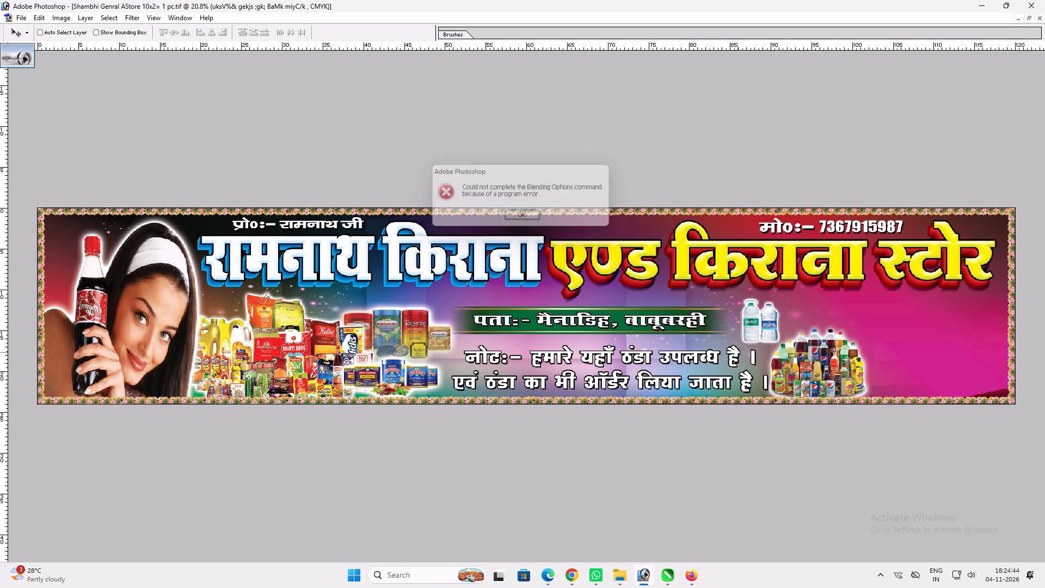
Save the changes to the Ramnath banner file.
{"action": "key", "text": "ctrl+s"}
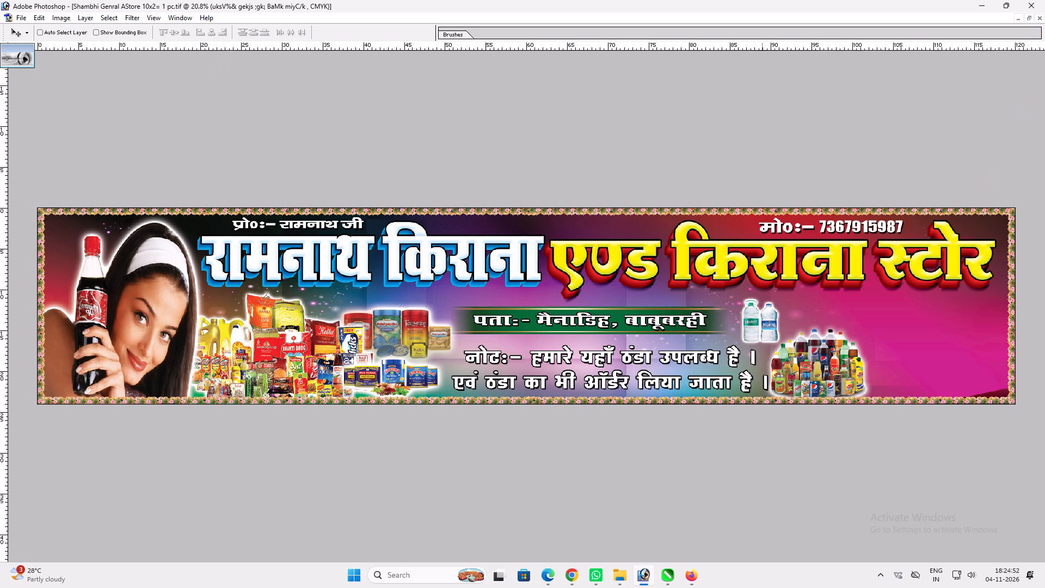
Open Save As for the banner, dismiss it without saving and close Photoshop.
{"action": "key", "text": "ctrl+shift+s"}
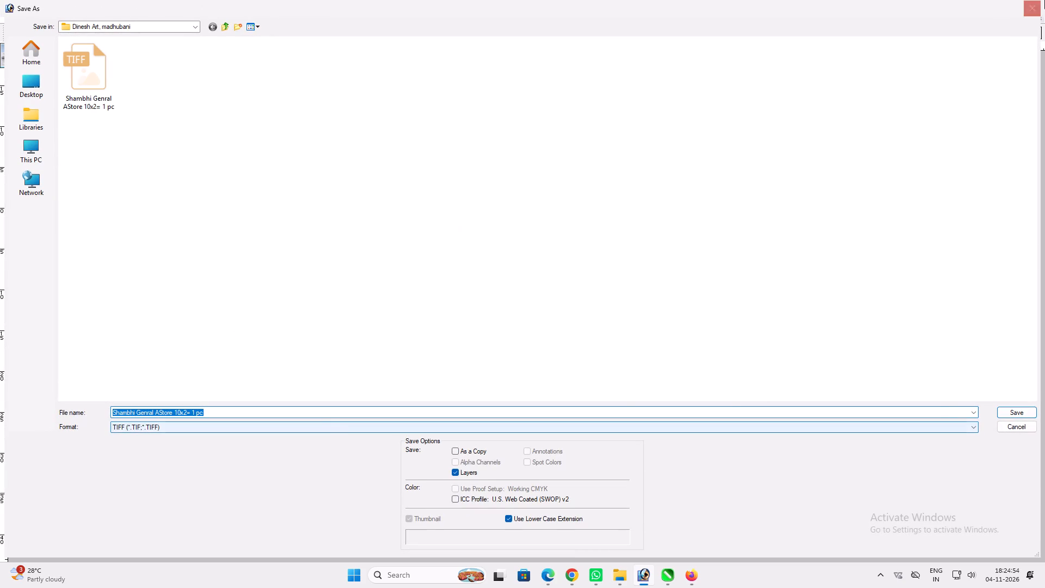
{"action": "double_click", "coordinate": [1044, 0]}
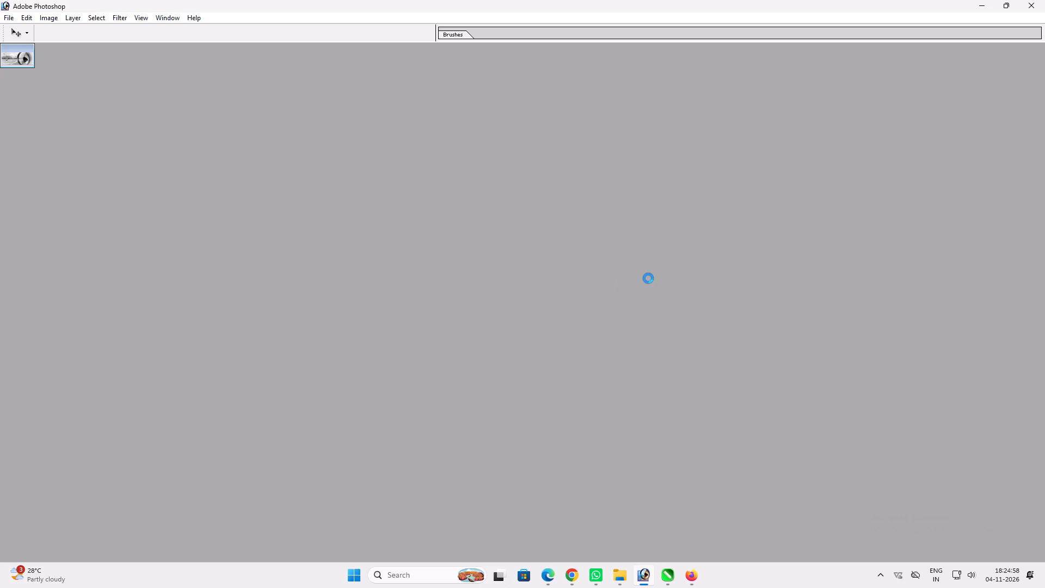
Switch to CorelDRAW.
{"action": "left_click", "coordinate": [661, 579]}
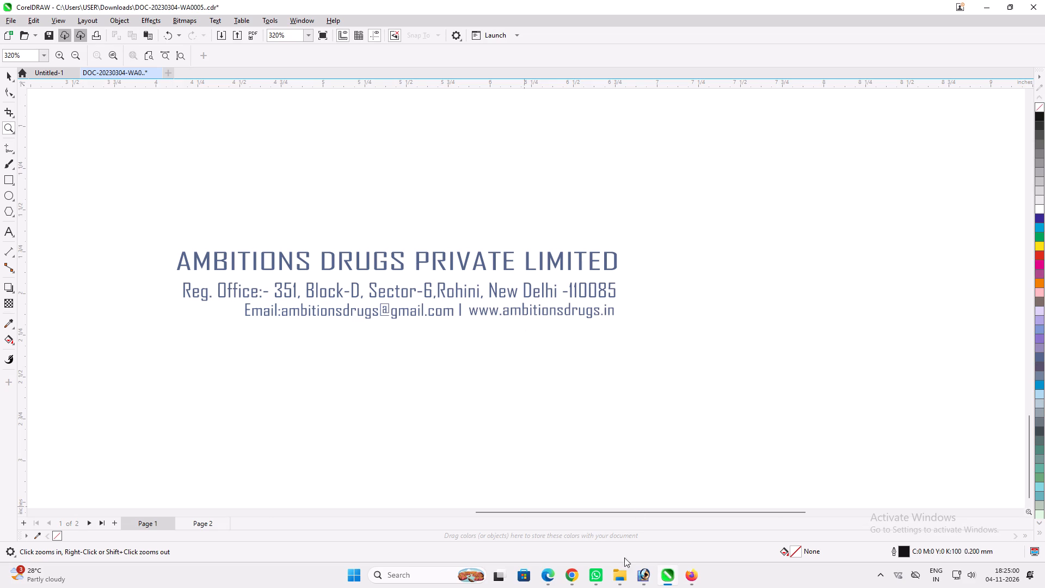
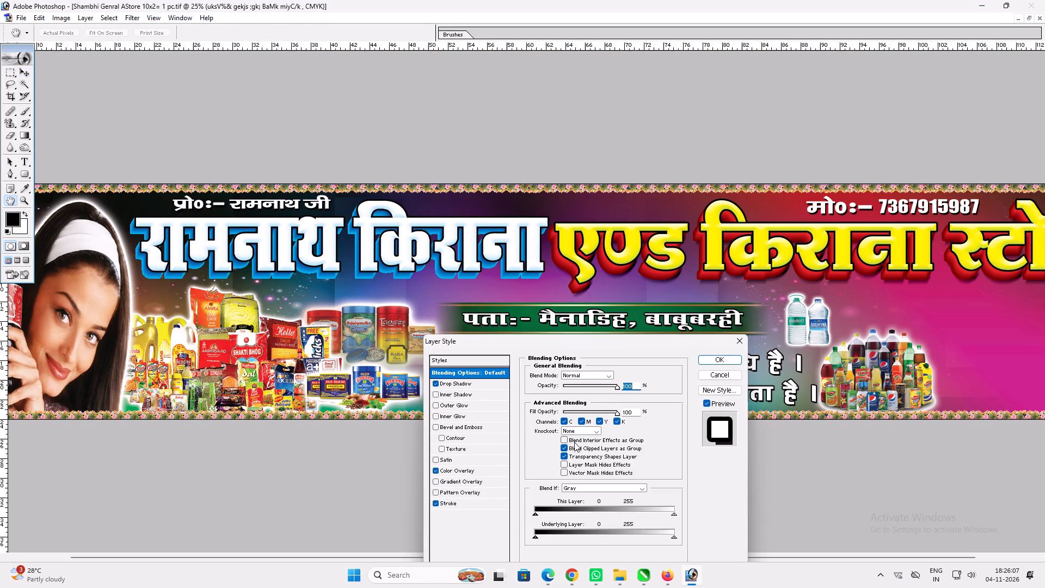
Set the two-line note text's Color Overlay to yellow by entering 100% for the yellow component.
{"action": "left_click", "coordinate": [462, 473]}
{"action": "left_click", "coordinate": [619, 376]}
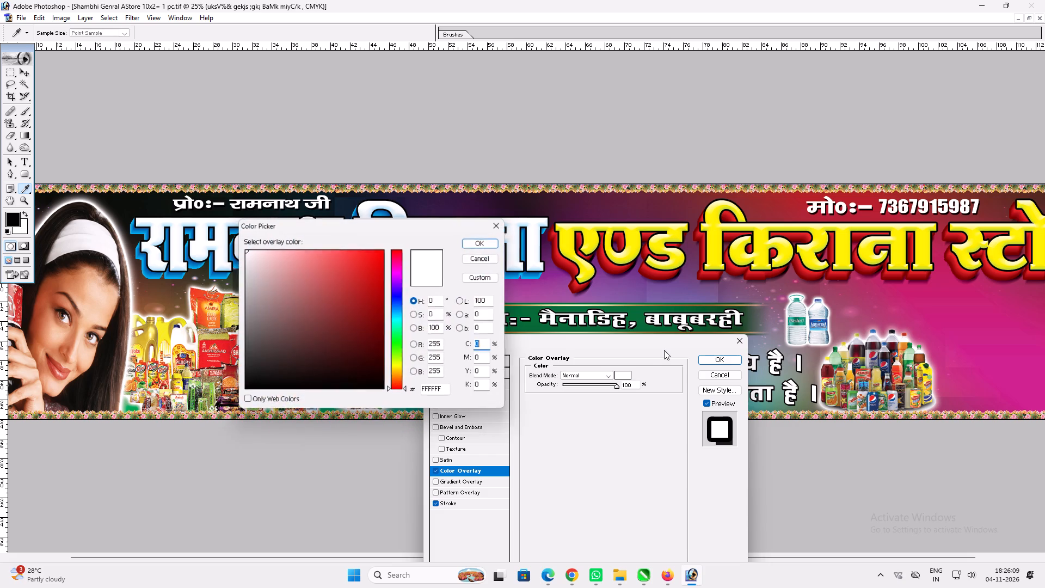
{"action": "key", "text": "Tab"}
{"action": "key", "text": "Tab"}
{"action": "type", "text": "100"}
{"action": "key", "text": "Return"}
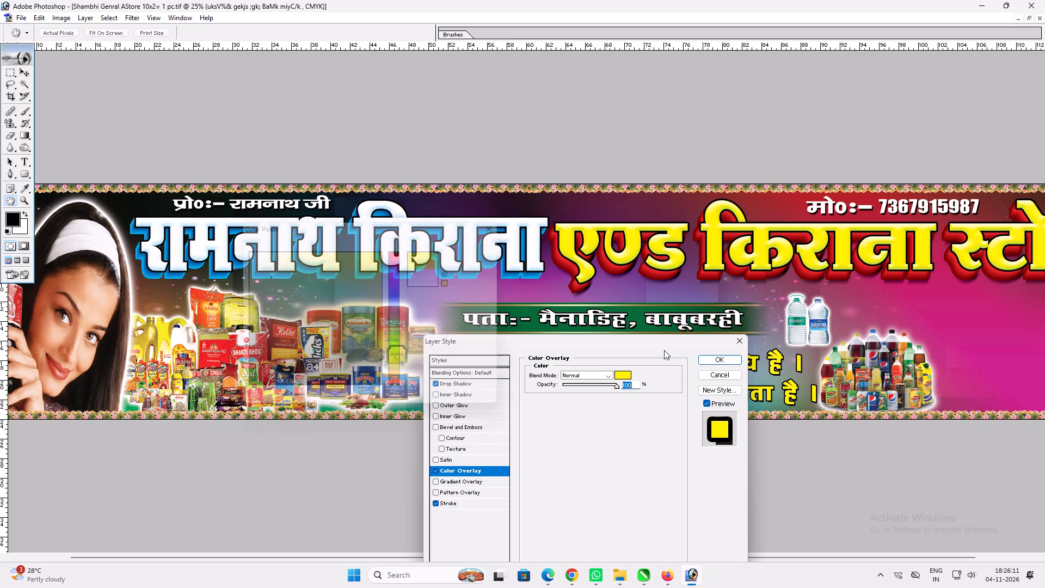
Increase the size of the note text's black outside stroke and apply the layer style.
{"action": "left_click", "coordinate": [463, 503]}
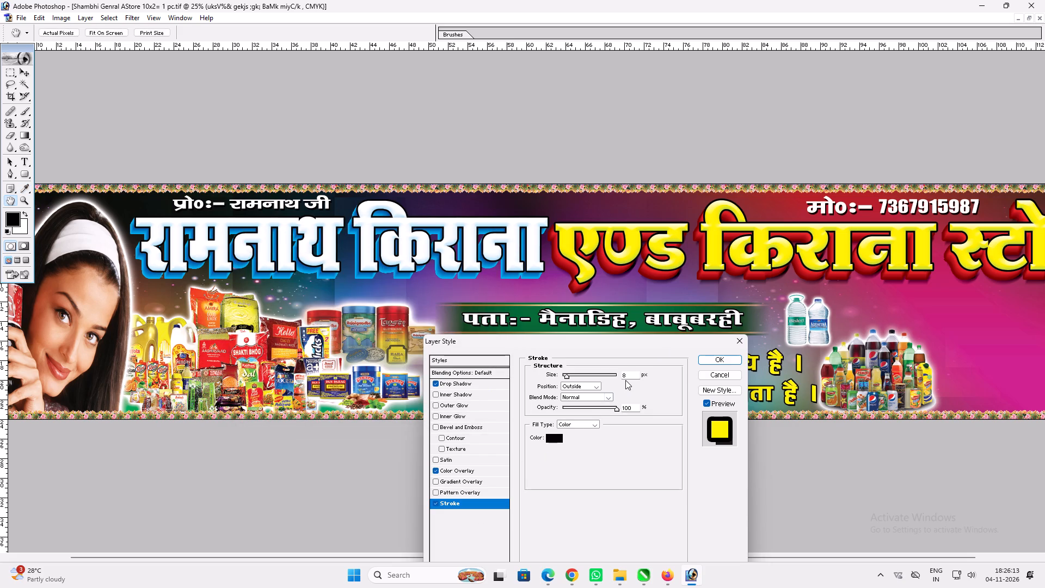
{"action": "left_click", "coordinate": [625, 380]}
{"action": "scroll", "coordinate": [627, 431], "scroll_direction": "up", "scroll_amount": 8}
{"action": "key", "text": "Return"}
Free-transform the note text to make it slightly narrower and stretch it a little taller upward beneath the address strip.
{"action": "key", "text": "ctrl+t"}
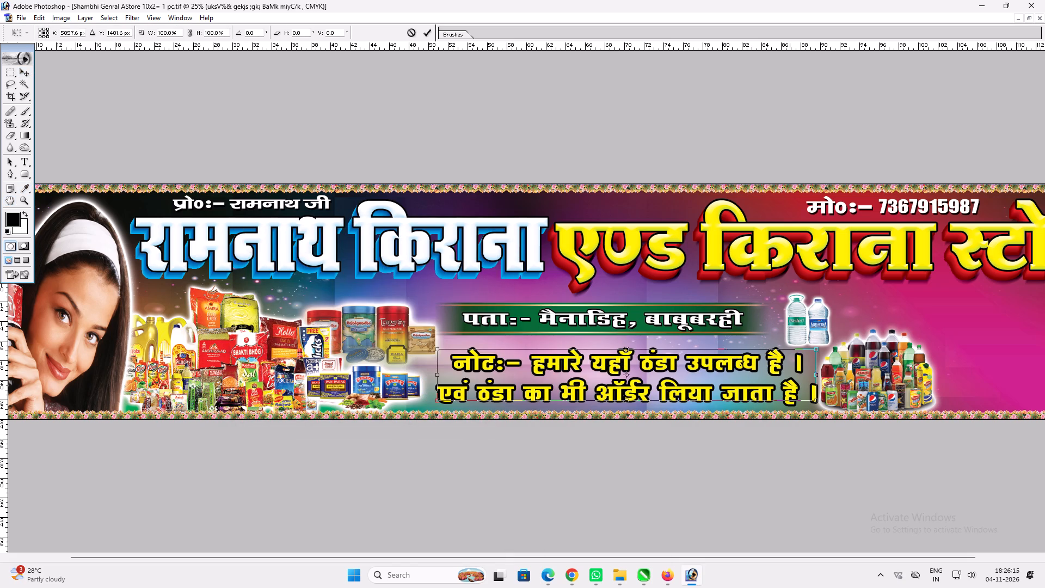
{"action": "left_click_drag", "start_coordinate": [815, 367], "coordinate": [809, 368], "text": "shift"}
{"action": "left_click_drag", "start_coordinate": [730, 351], "coordinate": [741, 346], "text": "shift"}
{"action": "key", "text": "Return"}
Move the two water bottles slightly up and toward the banner's end, and stretch them a little taller above the soft drinks.
{"action": "key", "text": "v"}
{"action": "left_click", "coordinate": [813, 328], "text": "ctrl"}
{"action": "left_click", "coordinate": [818, 323], "text": "ctrl"}
{"action": "left_click_drag", "start_coordinate": [818, 323], "coordinate": [825, 317]}
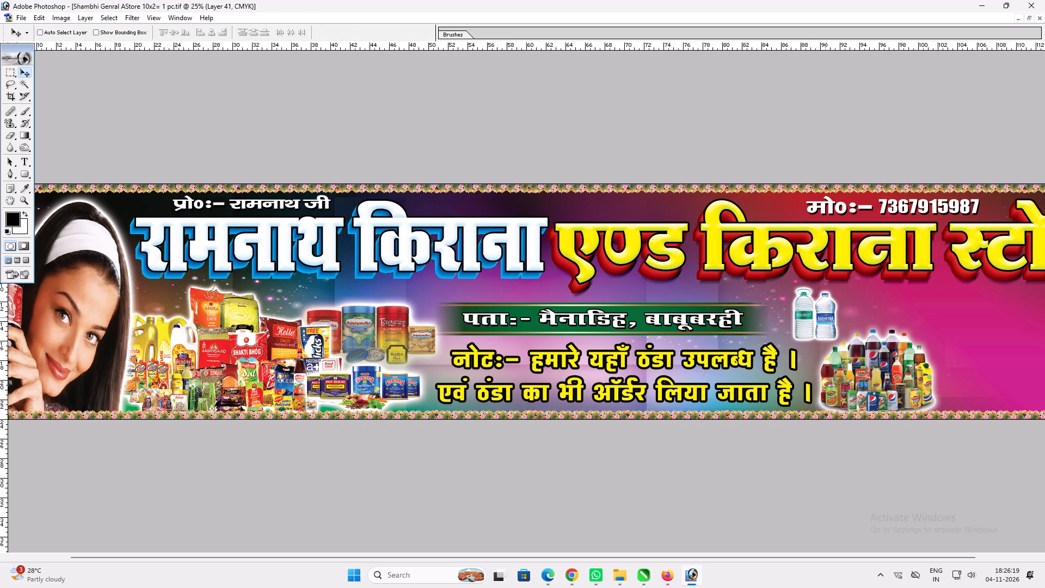
{"action": "left_click_drag", "start_coordinate": [825, 317], "coordinate": [823, 317]}
{"action": "key", "text": "ctrl+t"}
{"action": "left_click_drag", "start_coordinate": [813, 340], "coordinate": [812, 345]}
{"action": "key", "text": "Return"}
{"action": "type", "text": "vv"}
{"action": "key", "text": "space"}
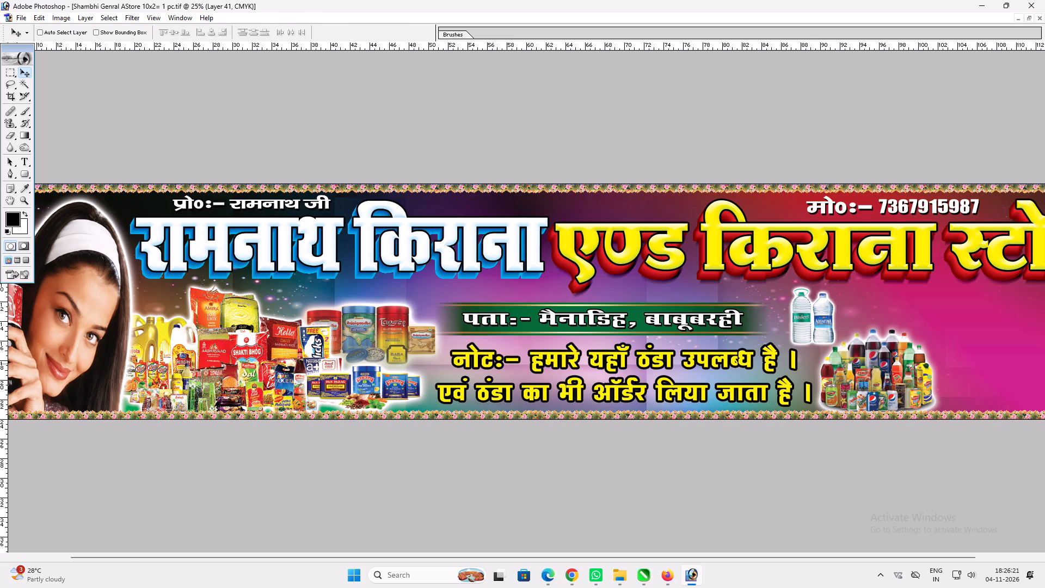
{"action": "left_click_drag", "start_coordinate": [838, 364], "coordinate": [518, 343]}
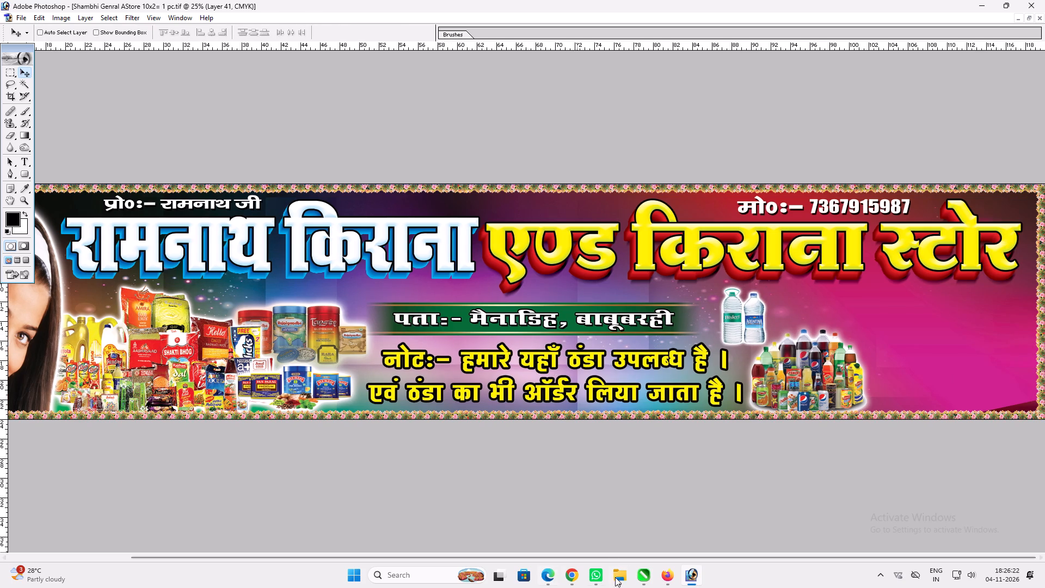
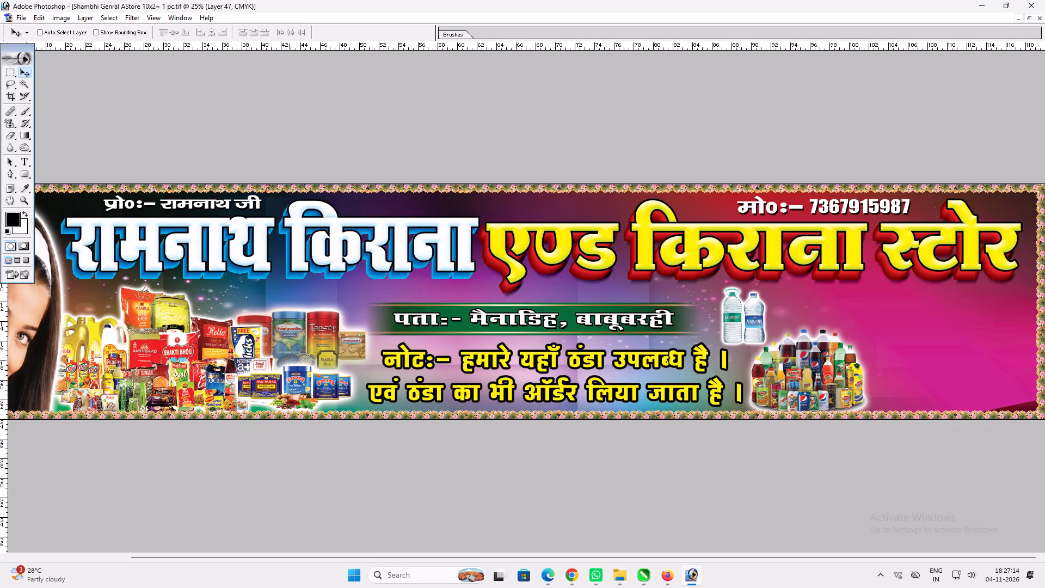
Free-transform the group of tins and jars beside the grocery packets, stretching it slightly taller upward.
{"action": "left_click", "coordinate": [297, 372], "text": "ctrl+shift"}
{"action": "key", "text": "ctrl+t"}
{"action": "key", "text": "ctrl+z"}
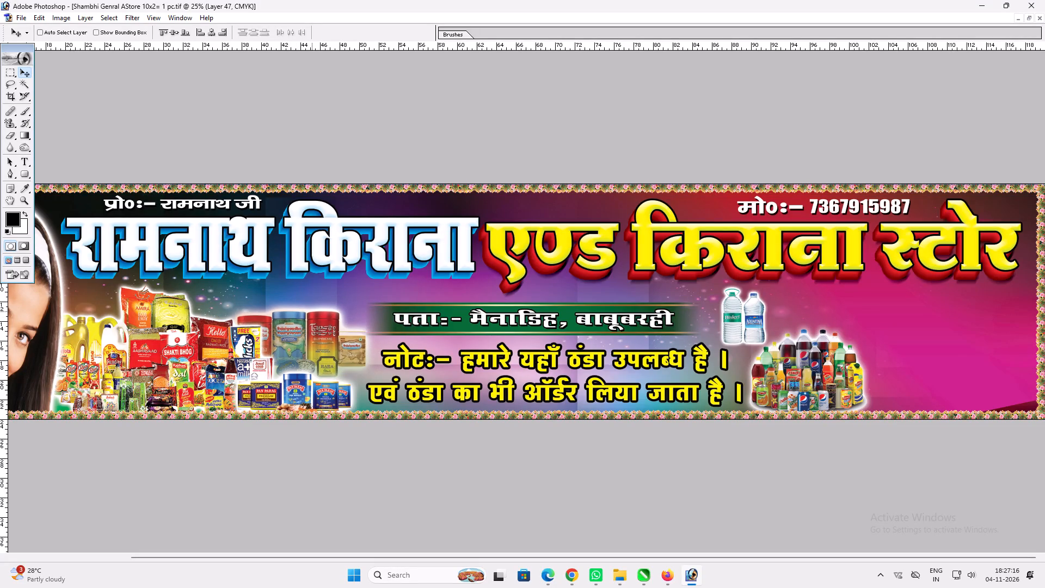
{"action": "key", "text": "ctrl+t"}
{"action": "left_click_drag", "start_coordinate": [312, 308], "coordinate": [314, 295], "text": "shift"}
{"action": "key", "text": "shift+Return"}
{"action": "key", "text": "v"}
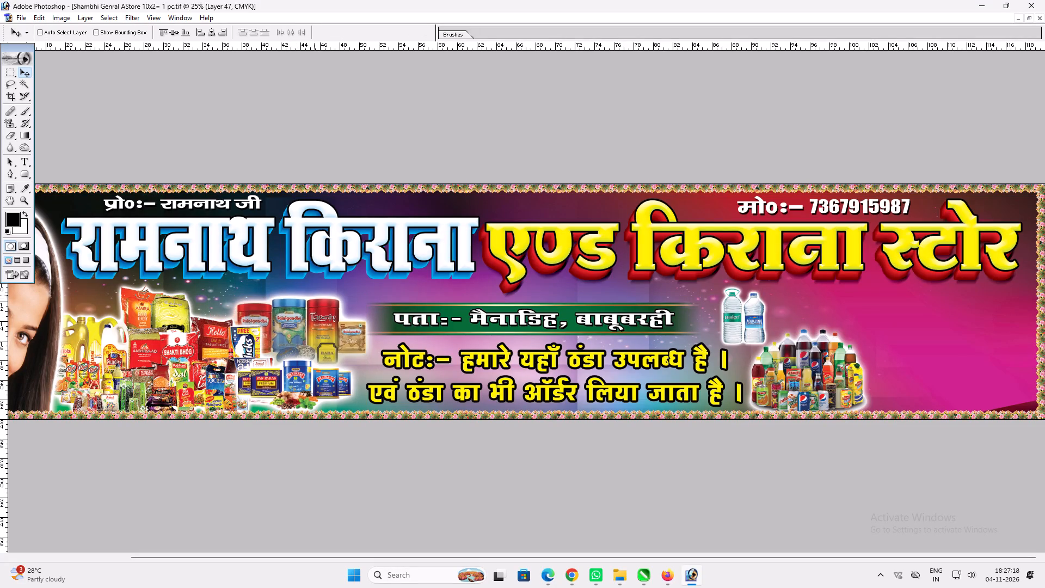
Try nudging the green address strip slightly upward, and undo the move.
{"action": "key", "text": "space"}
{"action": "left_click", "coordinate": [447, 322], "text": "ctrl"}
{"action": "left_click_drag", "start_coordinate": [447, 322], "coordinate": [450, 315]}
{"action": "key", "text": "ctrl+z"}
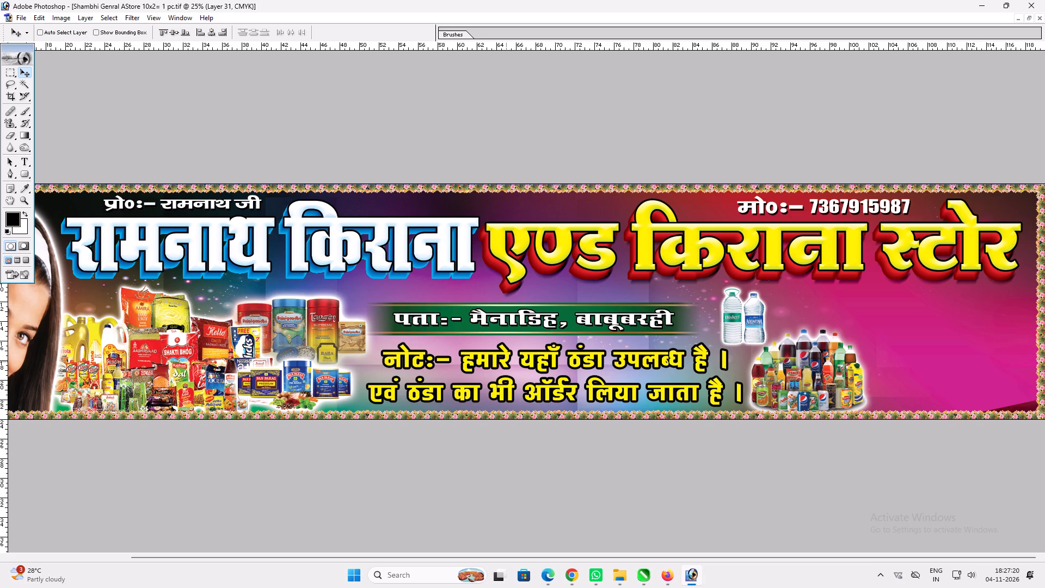
Free-transform the two-line note text to make it slightly narrower, pulling its end away from the soft drinks.
{"action": "left_click", "coordinate": [507, 359], "text": "ctrl"}
{"action": "key", "text": "ctrl+t"}
{"action": "left_click", "coordinate": [741, 373], "text": "shift"}
{"action": "key", "text": "Return"}
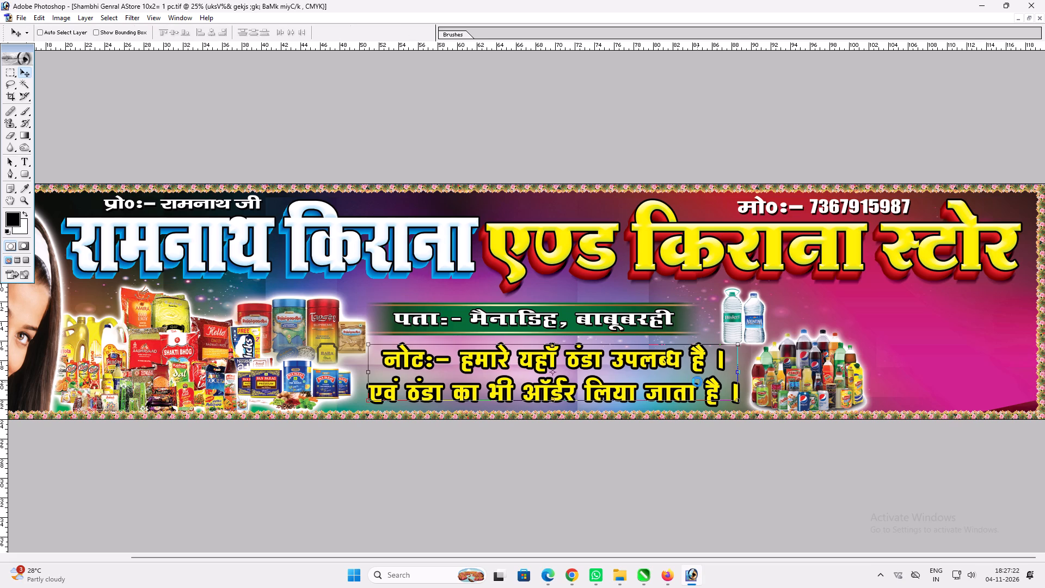
{"action": "key", "text": "v"}
{"action": "key", "text": "ctrl+t"}
{"action": "left_click_drag", "start_coordinate": [739, 382], "coordinate": [716, 382], "text": "shift"}
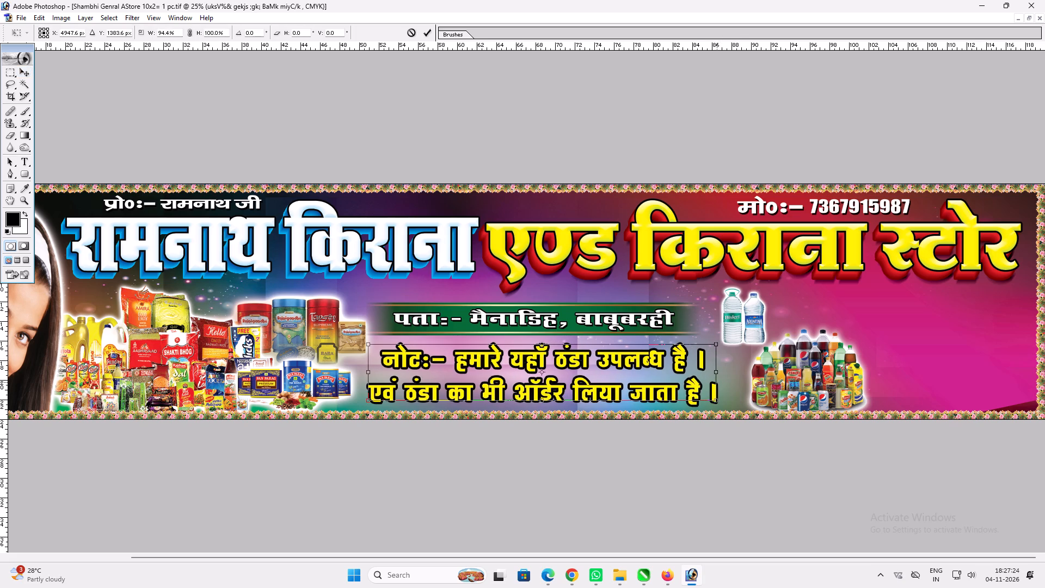
{"action": "left_click_drag", "start_coordinate": [716, 382], "coordinate": [712, 383], "text": "shift"}
{"action": "key", "text": "shift+Return"}
{"action": "key", "text": "v"}
Move the two water bottles down beside the soft drinks, just above the bottom border, and scale them up slightly.
{"action": "left_click", "coordinate": [728, 330], "text": "ctrl"}
{"action": "left_click_drag", "start_coordinate": [728, 330], "coordinate": [730, 369]}
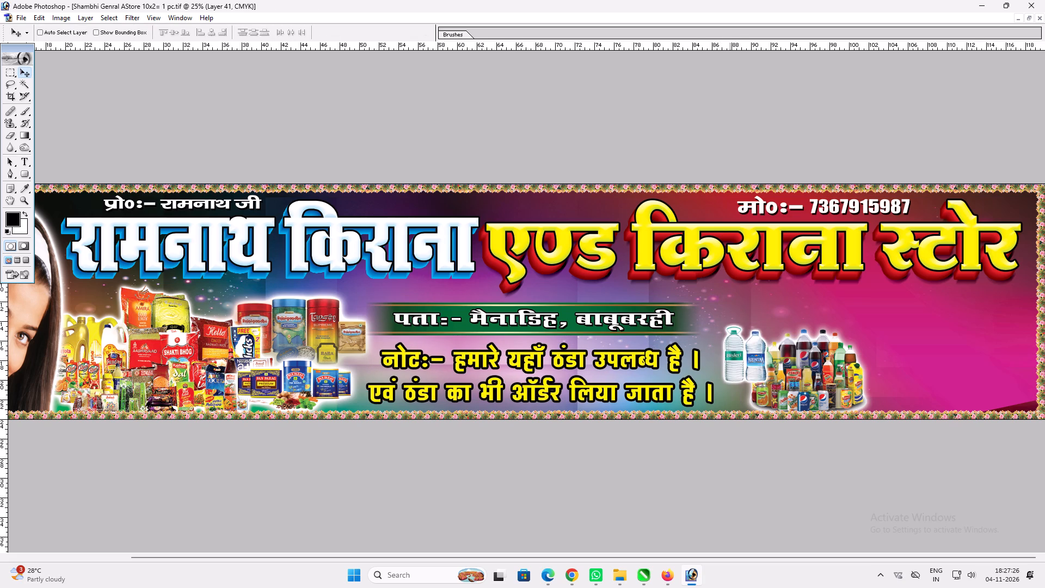
{"action": "left_click_drag", "start_coordinate": [730, 369], "coordinate": [730, 397]}
{"action": "key", "text": "ctrl+t"}
{"action": "left_click_drag", "start_coordinate": [726, 354], "coordinate": [722, 347], "text": "shift"}
{"action": "key", "text": "shift+Return"}
{"action": "key", "text": "v"}
{"action": "left_click", "coordinate": [729, 377]}
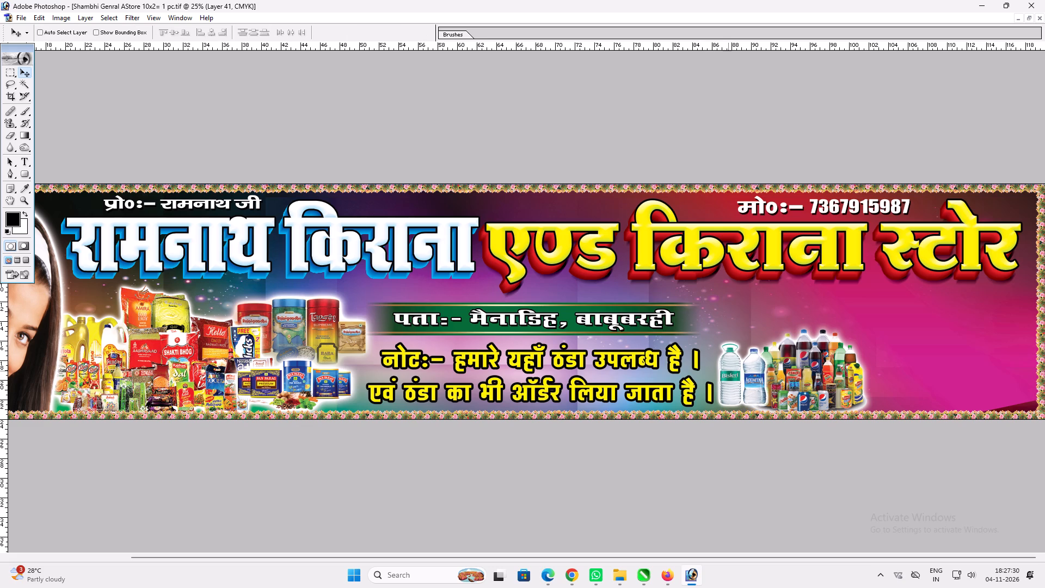
Free-transform the two water bottles, stretching them upward until they nearly reach the height of the address strip's upper edge.
{"action": "key", "text": "ctrl+t"}
{"action": "left_click_drag", "start_coordinate": [767, 346], "coordinate": [772, 308], "text": "shift"}
{"action": "left_click_drag", "start_coordinate": [760, 323], "coordinate": [758, 305], "text": "shift"}
{"action": "key", "text": "shift+Return"}
Shift the soft drinks group away from the water bottles and enlarge it with Free Transform, making it taller and slightly wider.
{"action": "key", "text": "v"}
{"action": "left_click", "coordinate": [798, 377], "text": "ctrl"}
{"action": "left_click_drag", "start_coordinate": [798, 376], "coordinate": [825, 372]}
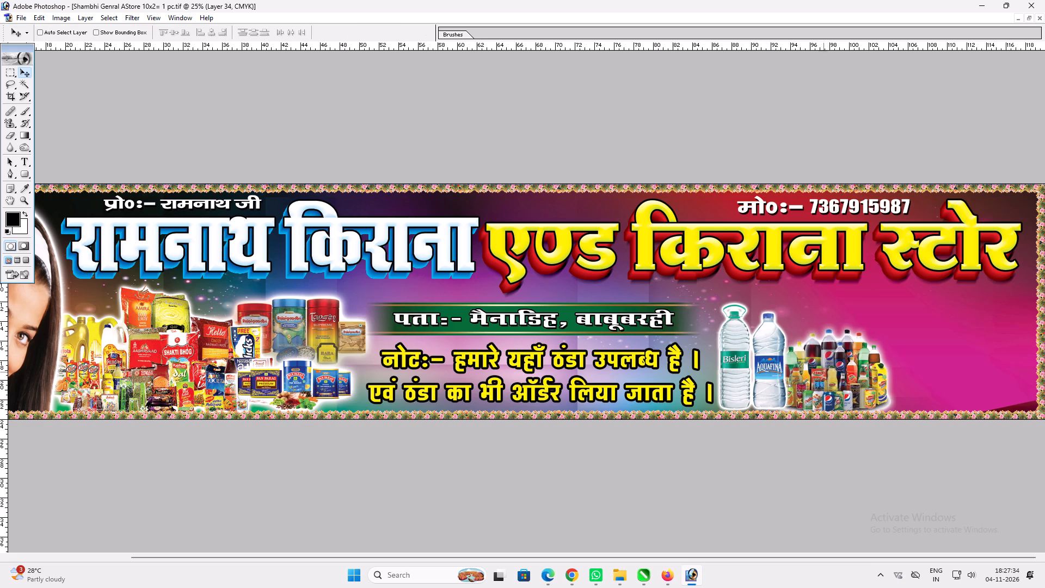
{"action": "left_click_drag", "start_coordinate": [825, 372], "coordinate": [821, 372]}
{"action": "key", "text": "ctrl+t"}
{"action": "left_click_drag", "start_coordinate": [813, 332], "coordinate": [813, 315]}
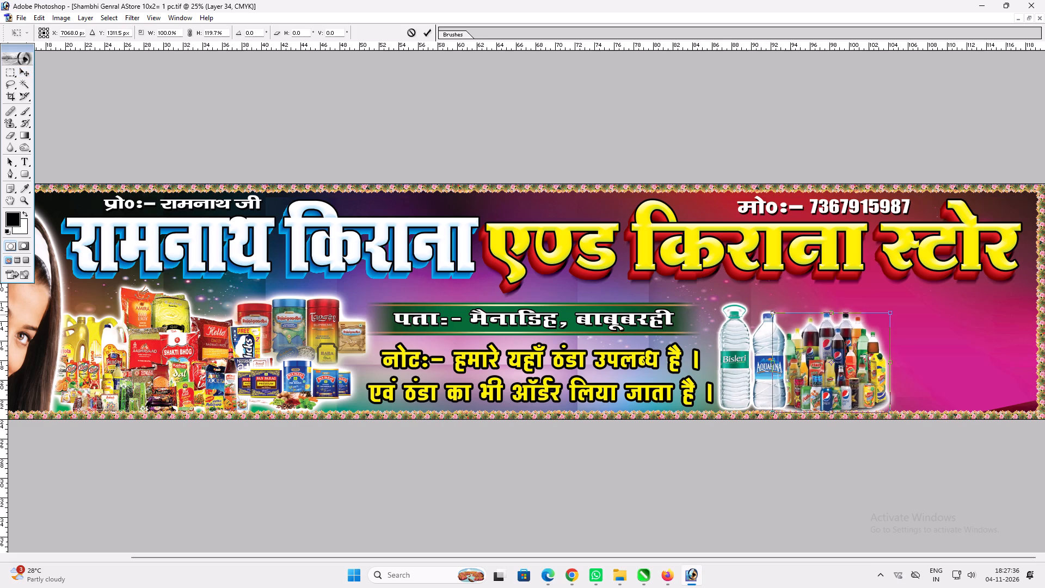
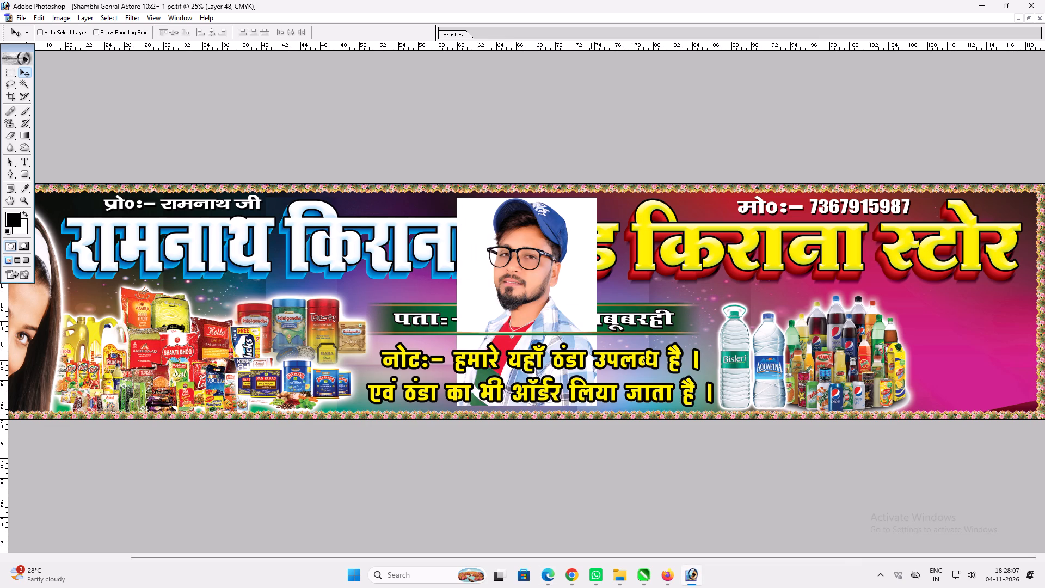
Delete the white background on both sides of the man using the Magic Wand with a tolerance of 2.
{"action": "key", "text": "w"}
{"action": "left_click", "coordinate": [591, 318]}
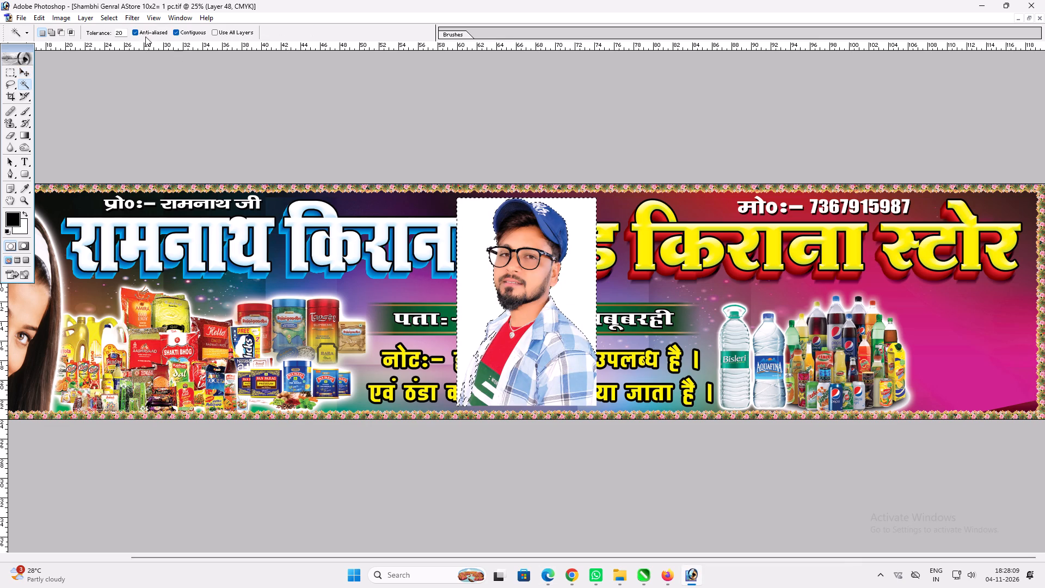
{"action": "left_click", "coordinate": [127, 30]}
{"action": "left_click_drag", "start_coordinate": [122, 32], "coordinate": [114, 29]}
{"action": "key", "text": "shift+Left"}
{"action": "key", "text": "2"}
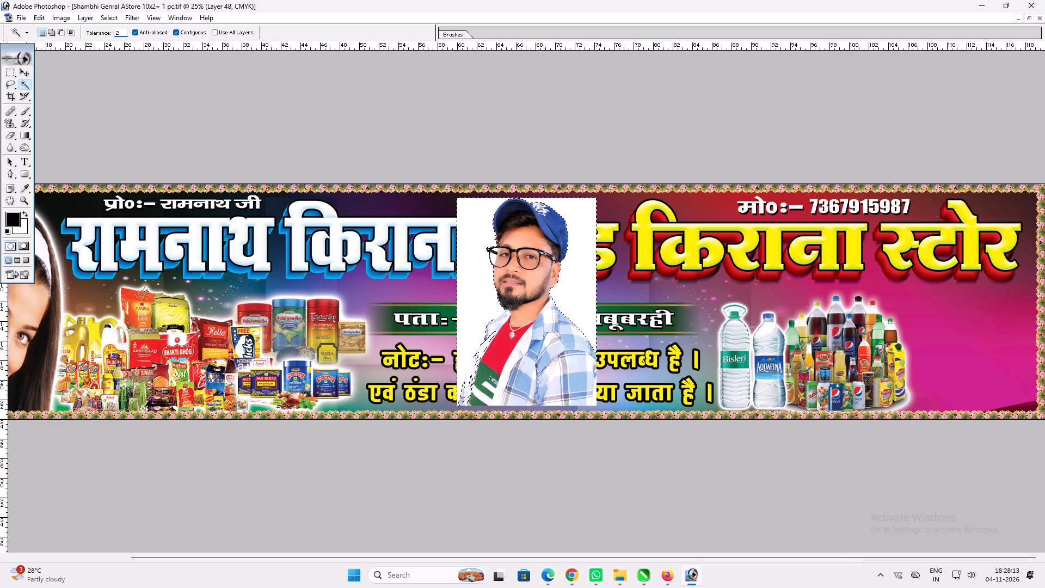
{"action": "double_click", "coordinate": [591, 272]}
{"action": "key", "text": "Delete"}
{"action": "left_click", "coordinate": [475, 238]}
{"action": "key", "text": "Delete"}
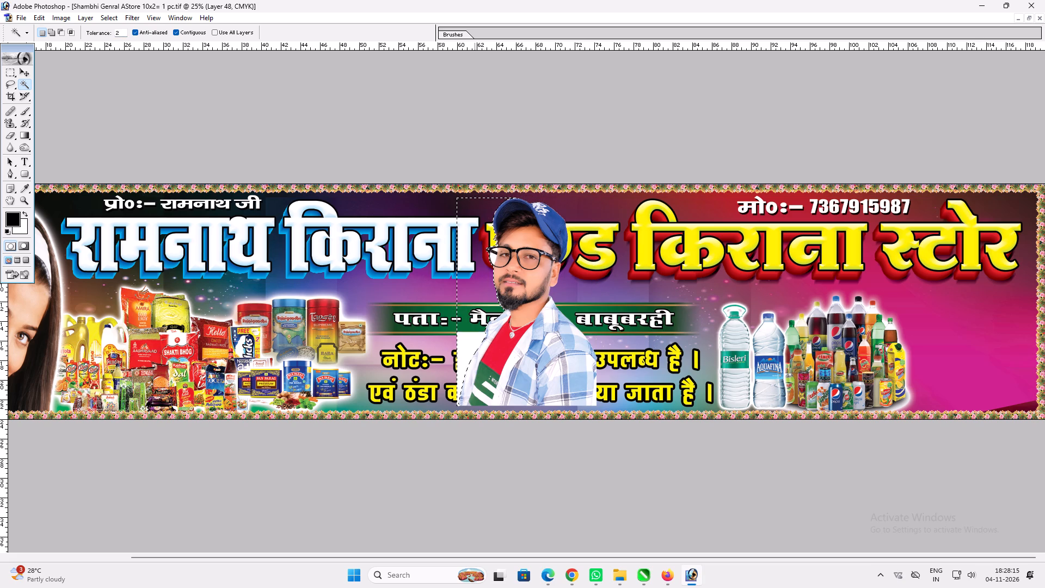
{"action": "key", "text": "ctrl+d"}
Move the cut-out man to the far right end of the banner, beside the soft drinks and against the bottom border.
{"action": "key", "text": "space"}
{"action": "right_click", "coordinate": [506, 326]}
{"action": "left_click", "coordinate": [524, 333]}
{"action": "key", "text": "v"}
{"action": "key", "text": "v"}
{"action": "left_click_drag", "start_coordinate": [563, 356], "coordinate": [930, 353]}
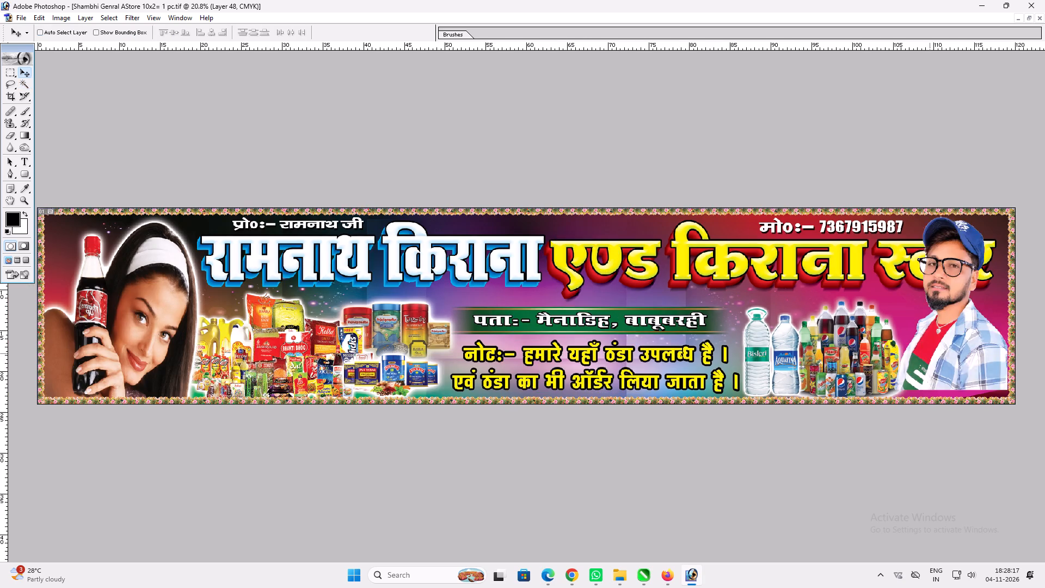
{"action": "left_click_drag", "start_coordinate": [930, 353], "coordinate": [944, 363]}
{"action": "key", "text": "ctrl+shift+bracketleft"}
{"action": "key", "text": "ctrl+bracketright"}
{"action": "key", "text": "ctrl+bracketright"}
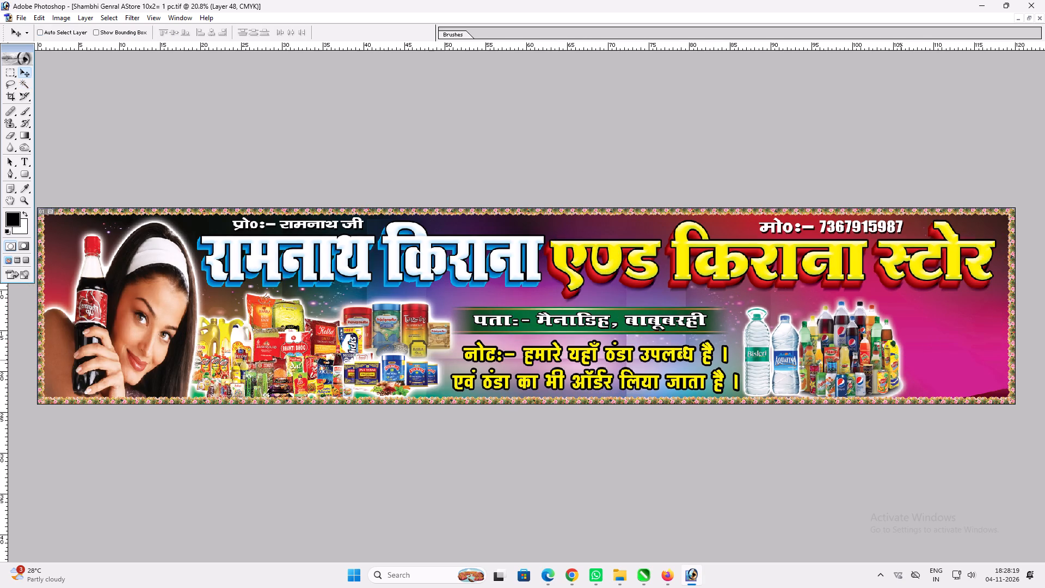
{"action": "key", "text": "ctrl+bracketright"}
{"action": "key", "text": "ctrl+bracketright"}
{"action": "key", "text": "ctrl+bracketright"}
{"action": "key", "text": "ctrl+bracketright"}
{"action": "key", "text": "ctrl+bracketright"}
{"action": "key", "text": "ctrl+bracketright"}
{"action": "key", "text": "ctrl+bracketright"}
{"action": "key", "text": "ctrl+bracketright"}
{"action": "key", "text": "ctrl+bracketright"}
{"action": "key", "text": "ctrl+bracketright"}
{"action": "key", "text": "ctrl+t"}
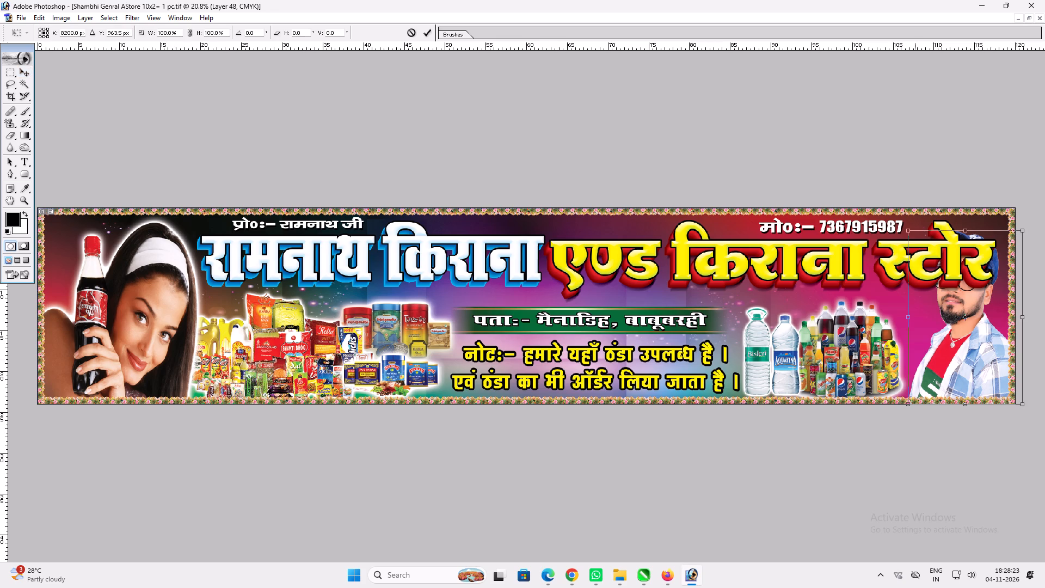
{"action": "key", "text": "shift+Return"}
Free-transform the full shop title narrower so it ends before the man's cap, and shift it slightly toward him.
{"action": "key", "text": "v"}
{"action": "left_click", "coordinate": [926, 255], "text": "ctrl"}
{"action": "key", "text": "ctrl+t"}
{"action": "left_click_drag", "start_coordinate": [994, 247], "coordinate": [947, 244], "text": "shift"}
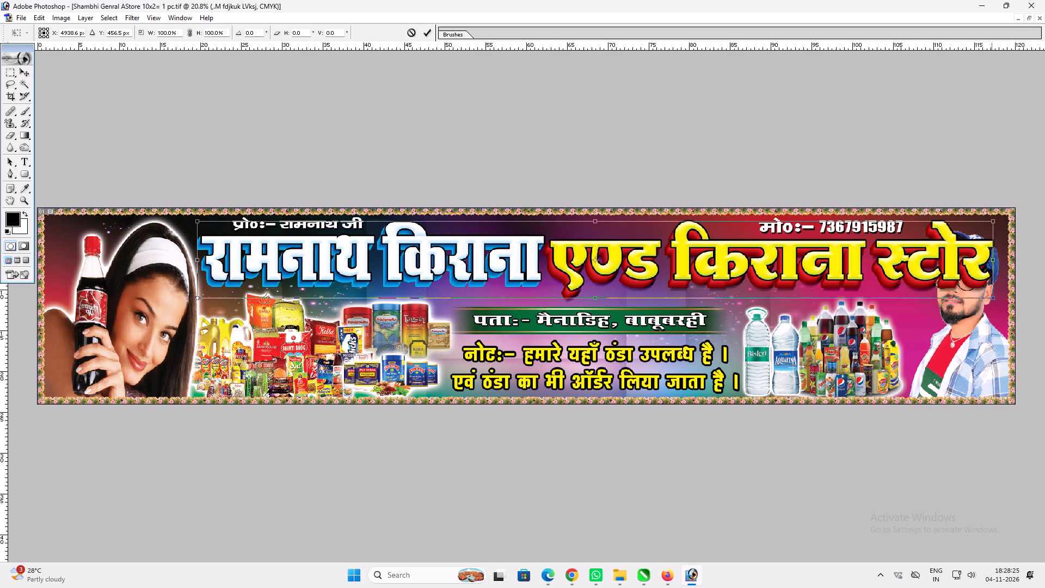
{"action": "left_click_drag", "start_coordinate": [947, 244], "coordinate": [920, 244], "text": "shift"}
{"action": "key", "text": "shift+Return"}
{"action": "key", "text": "v"}
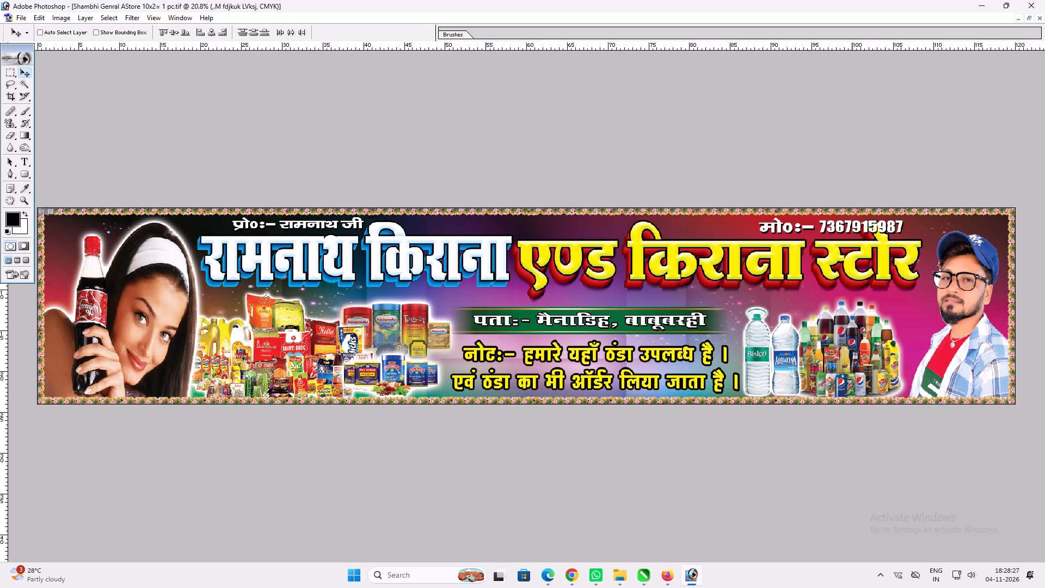
{"action": "left_click_drag", "start_coordinate": [835, 262], "coordinate": [842, 263], "text": "shift"}
{"action": "key", "text": "v"}
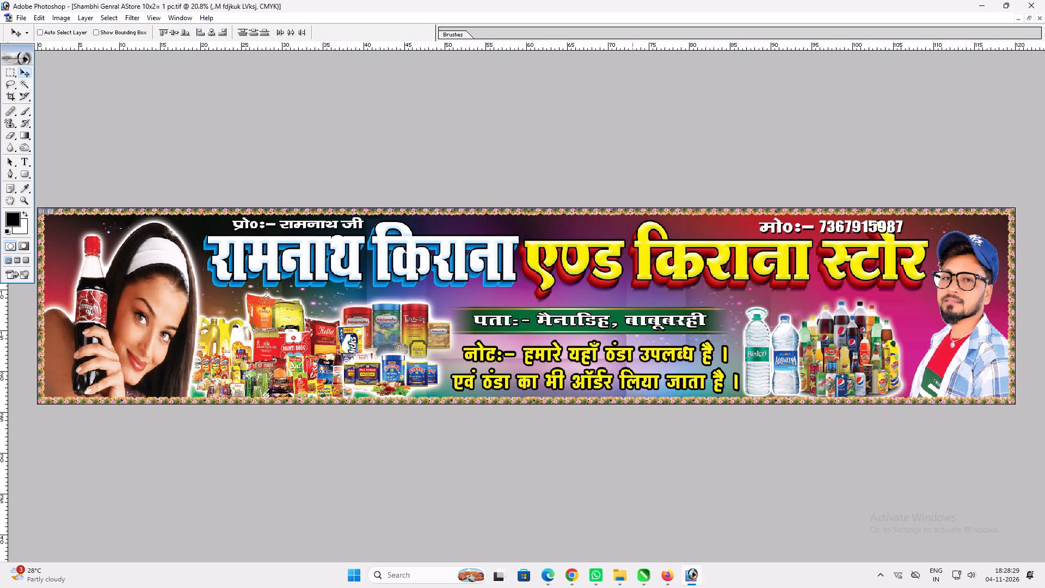
Free-transform only the yellow part of the title slightly narrower, opening a gap after the white part.
{"action": "right_click", "coordinate": [645, 246], "text": "ctrl+shift"}
{"action": "left_click", "coordinate": [654, 255], "text": "ctrl+shift"}
{"action": "right_click", "coordinate": [644, 246], "text": "ctrl+shift"}
{"action": "left_click", "coordinate": [667, 262], "text": "ctrl+shift"}
{"action": "key", "text": "ctrl+t"}
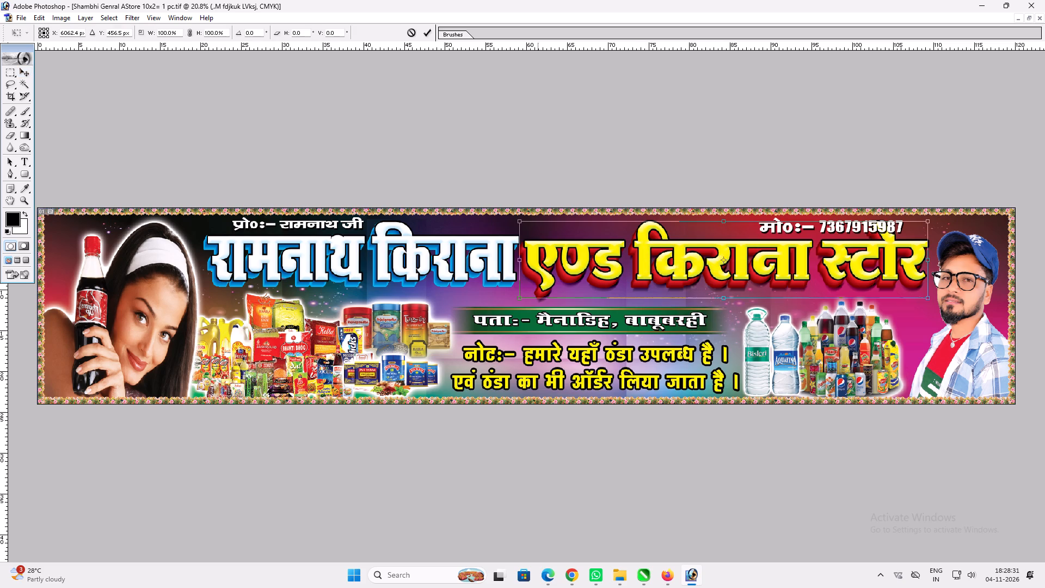
{"action": "left_click_drag", "start_coordinate": [520, 252], "coordinate": [536, 254], "text": "shift"}
{"action": "key", "text": "shift+Return"}
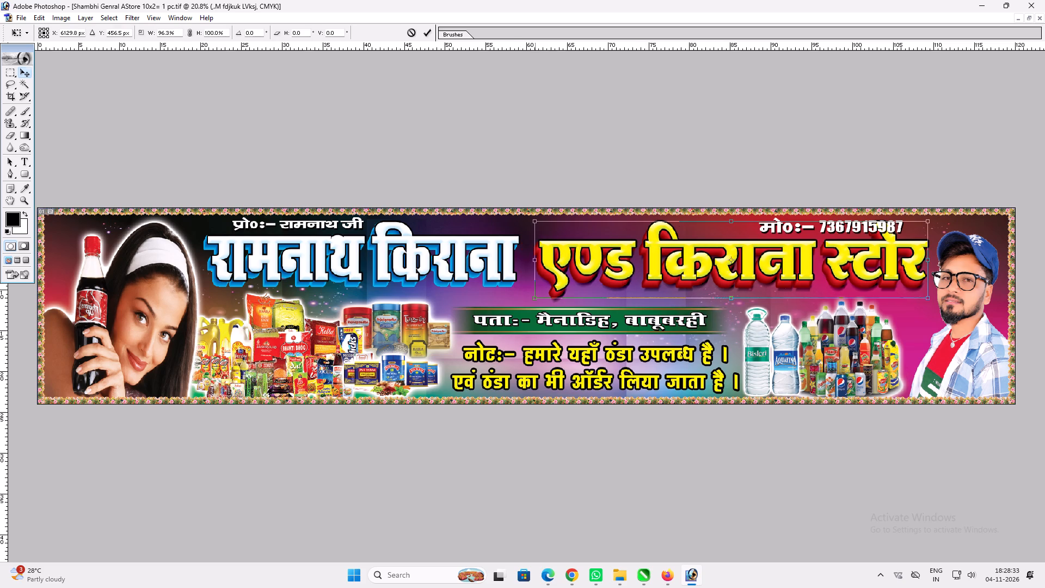
{"action": "key", "text": "v"}
Move the mobile number line left above the yellow title, clear of the last word, and widen it slightly.
{"action": "left_click", "coordinate": [899, 222], "text": "ctrl"}
{"action": "left_click_drag", "start_coordinate": [899, 222], "coordinate": [814, 232]}
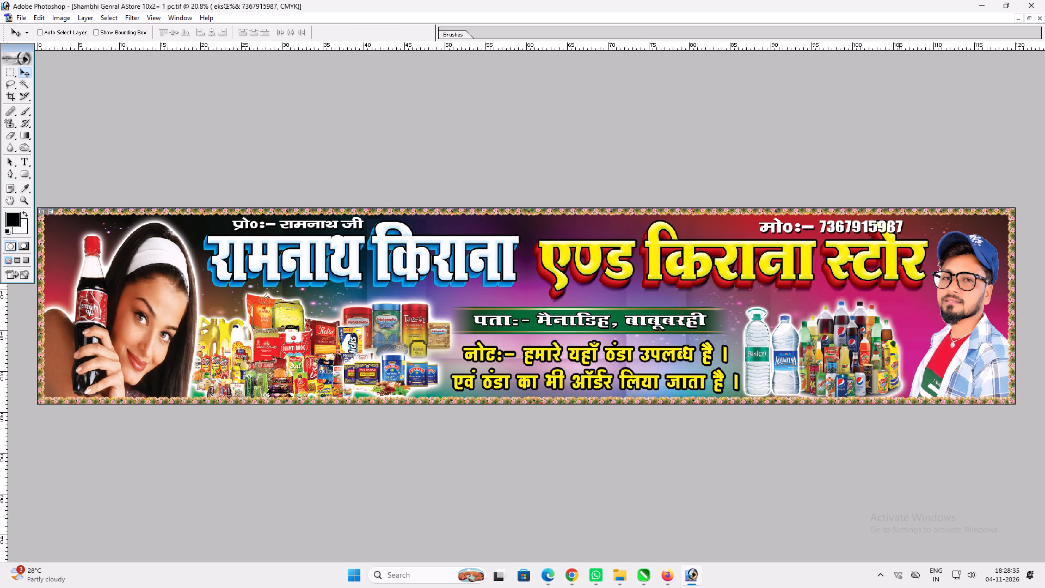
{"action": "left_click_drag", "start_coordinate": [814, 232], "coordinate": [831, 228]}
{"action": "key", "text": "ctrl+t"}
{"action": "left_click_drag", "start_coordinate": [832, 224], "coordinate": [851, 225], "text": "shift"}
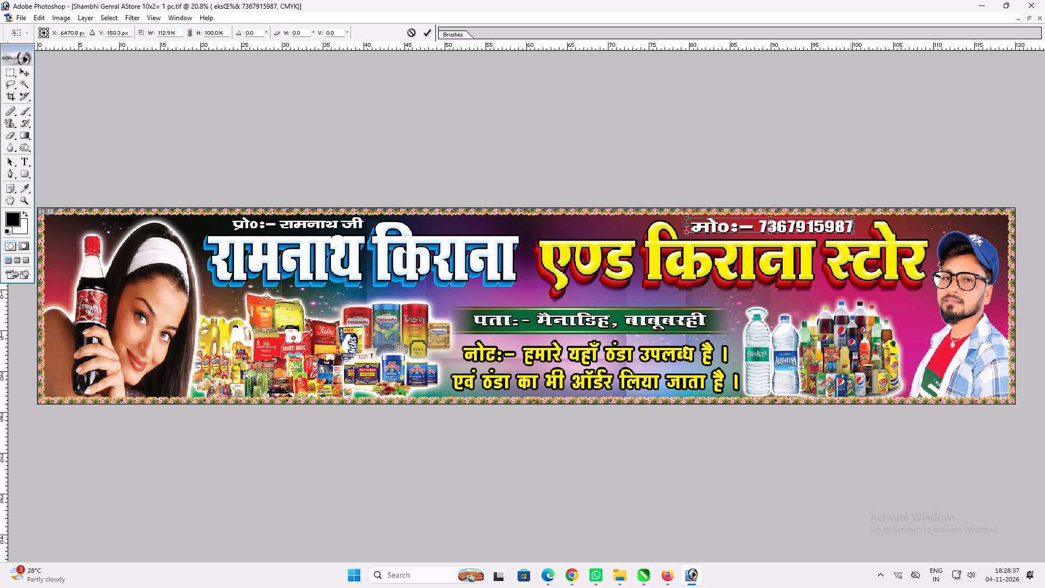
{"action": "left_click_drag", "start_coordinate": [851, 225], "coordinate": [853, 226], "text": "shift"}
{"action": "key", "text": "shift+Return"}
{"action": "key", "text": "v"}
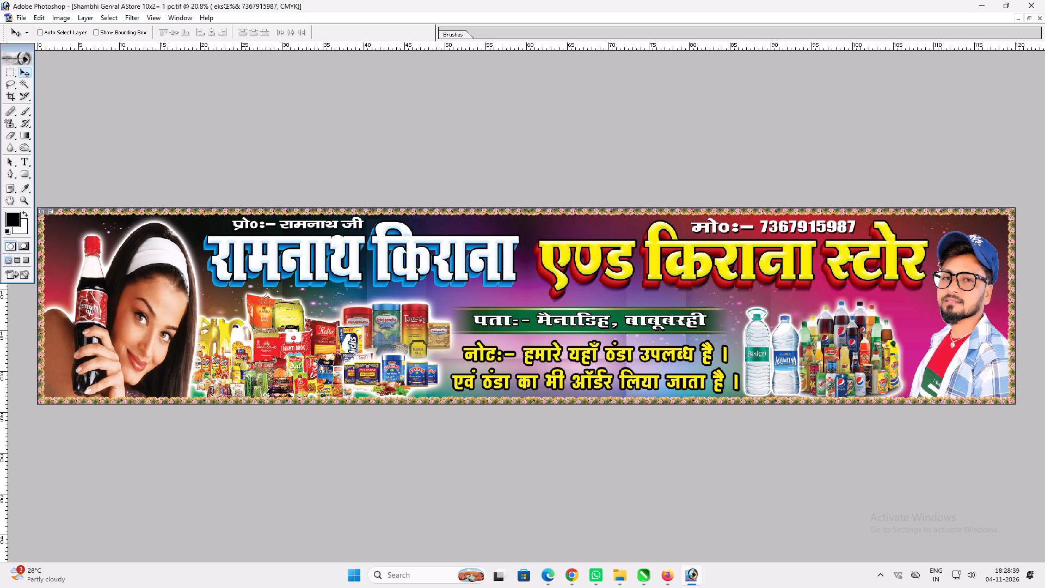
Shift the proprietor line slightly left above the white part of the title.
{"action": "left_click", "coordinate": [359, 221], "text": "ctrl"}
{"action": "left_click_drag", "start_coordinate": [359, 221], "coordinate": [349, 223]}
{"action": "key", "text": "ctrl+t"}
{"action": "left_click", "coordinate": [340, 218], "text": "ctrl"}
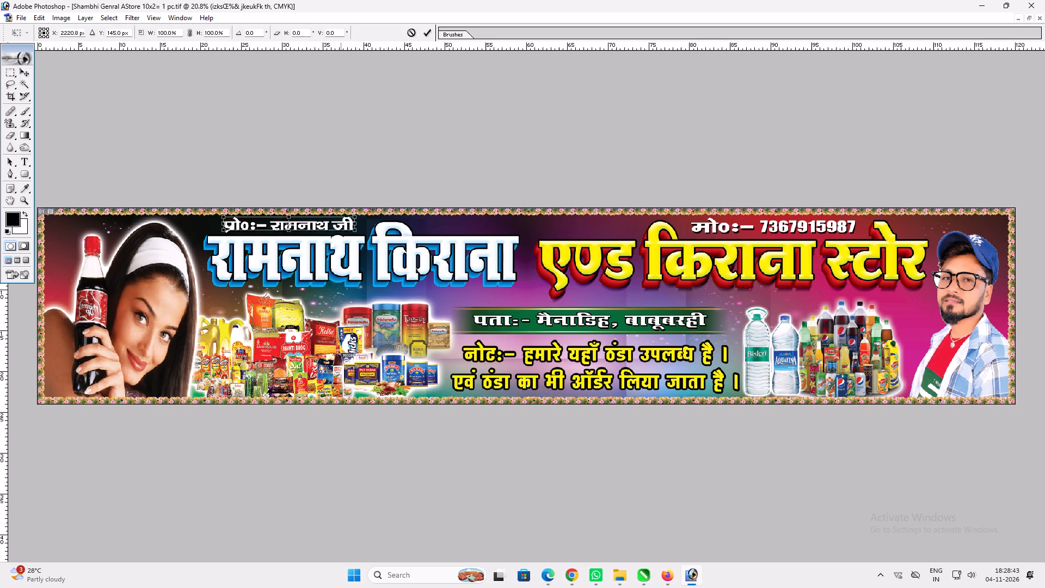
{"action": "key", "text": "shift+Return"}
{"action": "key", "text": "v"}
Free-transform the green address strip to make it slightly narrower.
{"action": "left_click", "coordinate": [546, 326], "text": "ctrl"}
{"action": "key", "text": "ctrl+t"}
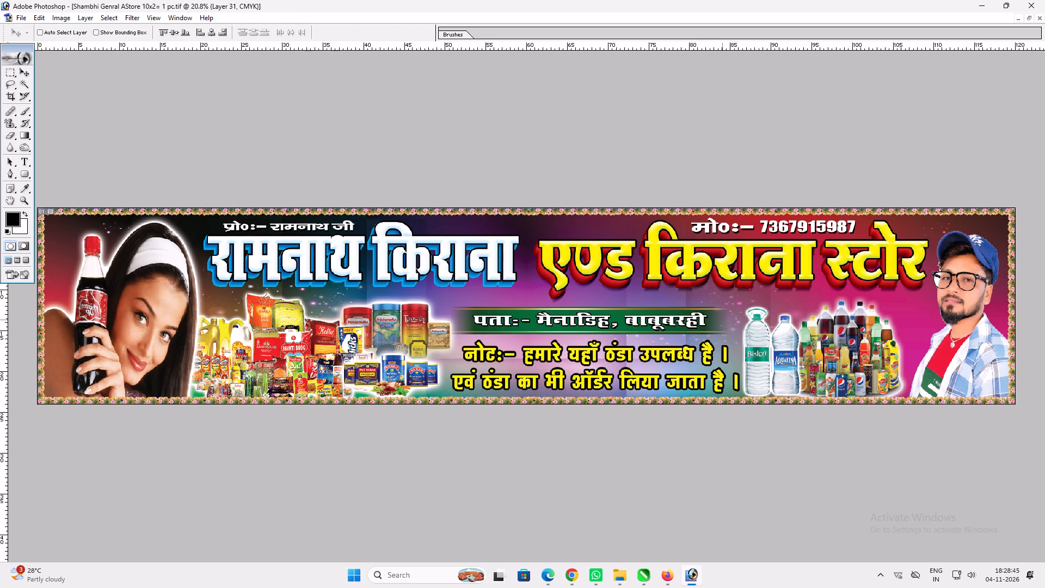
{"action": "left_click_drag", "start_coordinate": [725, 316], "coordinate": [717, 315], "text": "alt+shift"}
{"action": "key", "text": "shift+Return"}
Change the font of the whole two-line note text to RAJ 04.
{"action": "key", "text": "t"}
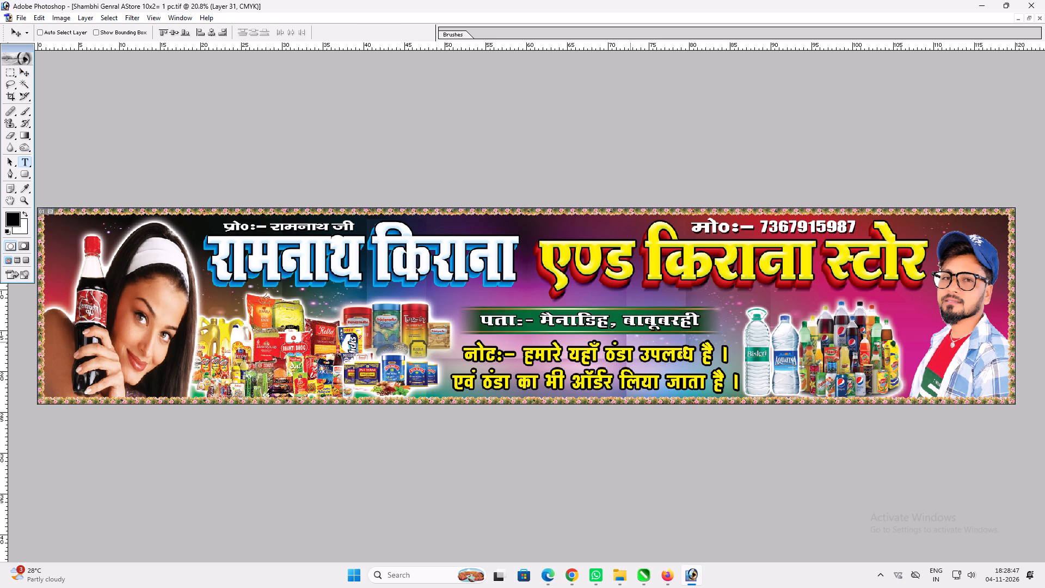
{"action": "left_click", "coordinate": [609, 362]}
{"action": "key", "text": "ctrl+a"}
{"action": "left_click", "coordinate": [82, 37]}
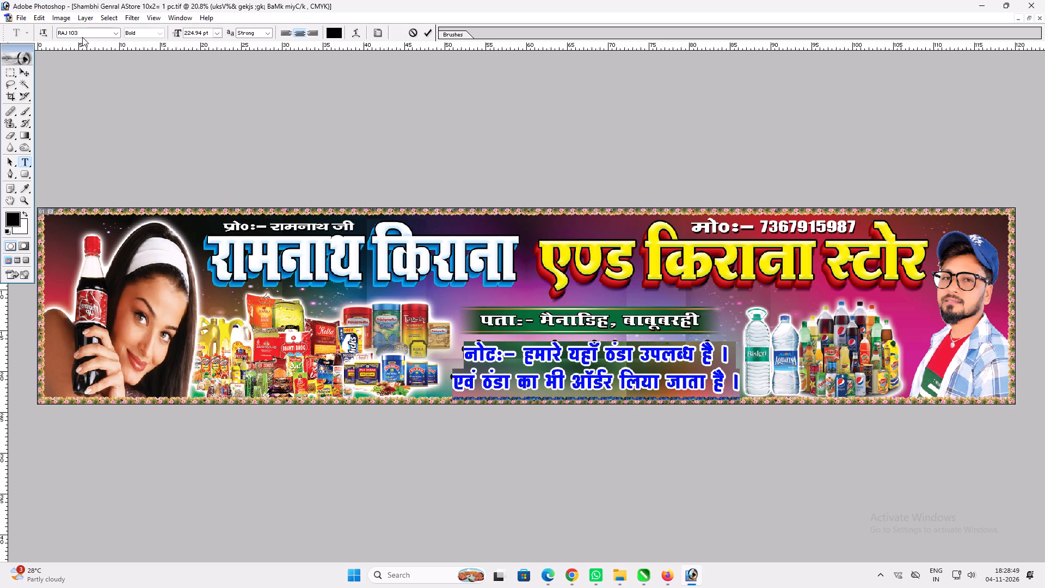
{"action": "double_click", "coordinate": [79, 34]}
{"action": "type", "text": "ra"}
{"action": "key", "text": "Down"}
{"action": "key", "text": "Down"}
{"action": "key", "text": "Down"}
{"action": "key", "text": "Down"}
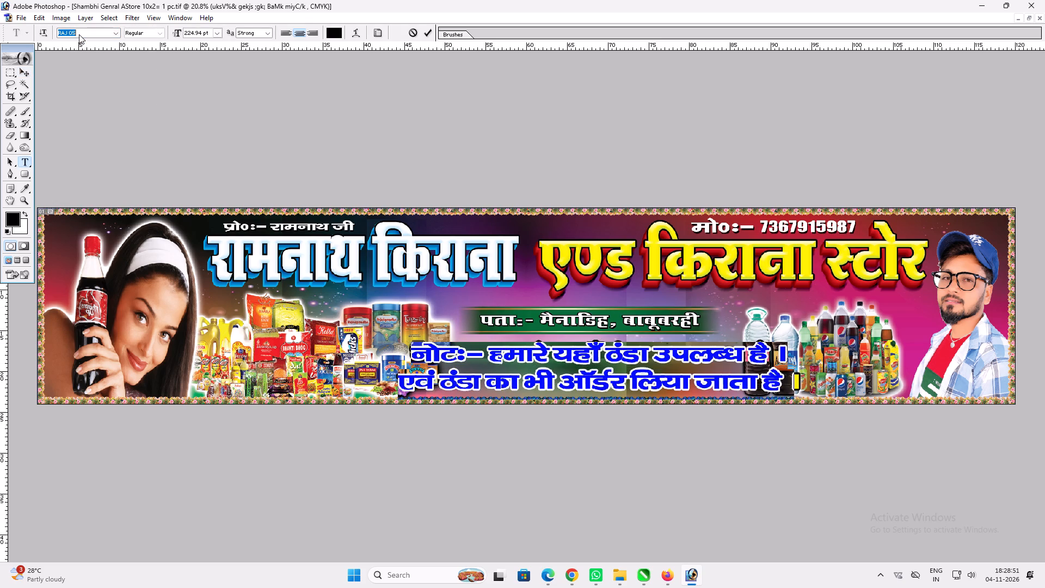
{"action": "key", "text": "Up"}
{"action": "key", "text": "Up"}
{"action": "key", "text": "Down"}
{"action": "key", "text": "Return"}
{"action": "key", "text": "Return"}
Free-transform the note text narrower to fit between the tins and the water bottles, and shift it slightly left.
{"action": "key", "text": "ctrl+t"}
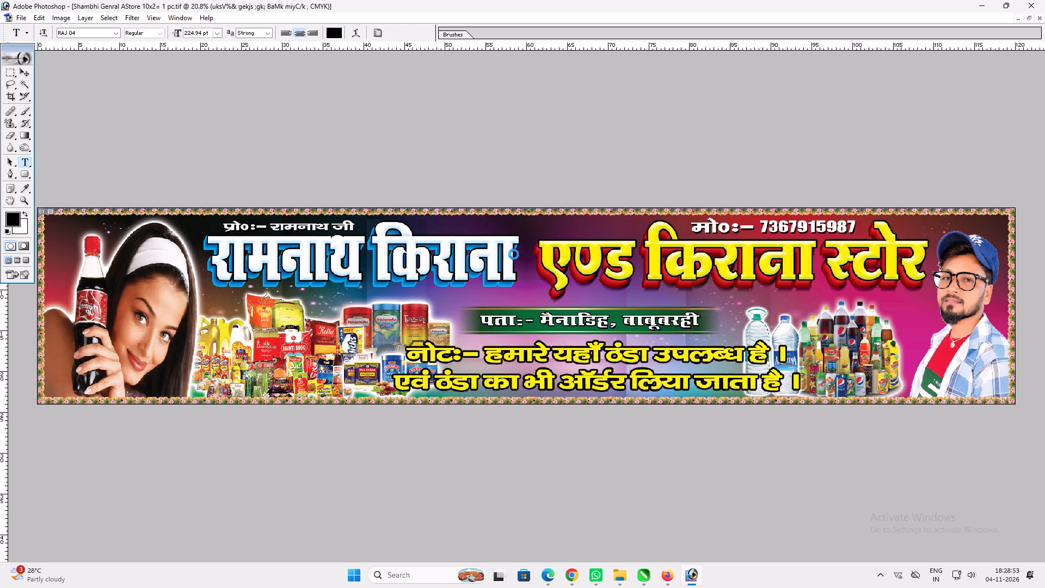
{"action": "left_click_drag", "start_coordinate": [794, 364], "coordinate": [729, 356], "text": "alt+shift"}
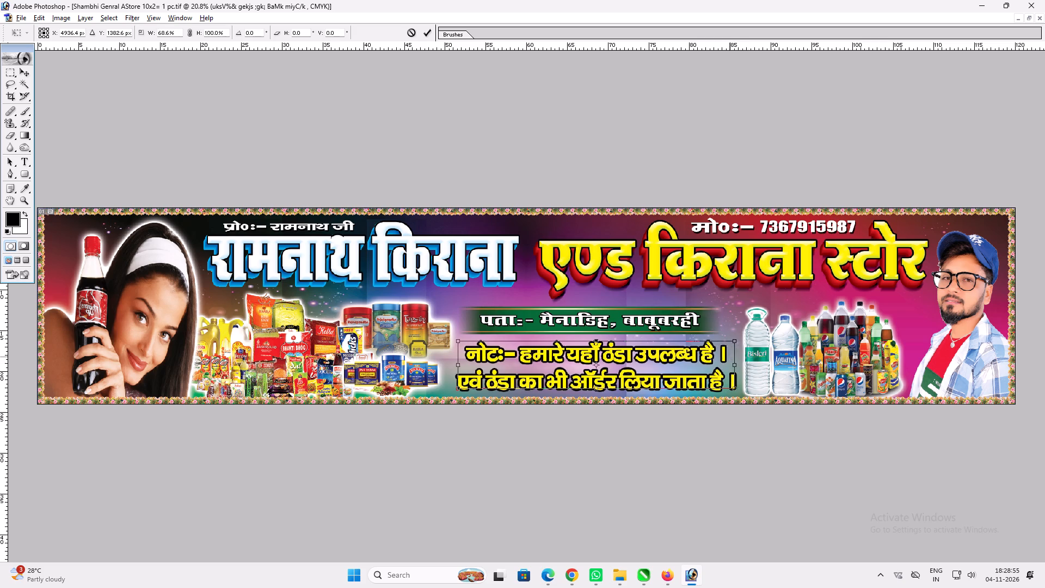
{"action": "left_click_drag", "start_coordinate": [729, 356], "coordinate": [725, 355], "text": "alt+shift"}
{"action": "key", "text": "Return"}
{"action": "key", "text": "v"}
{"action": "left_click_drag", "start_coordinate": [638, 357], "coordinate": [631, 357]}
{"action": "key", "text": "ctrl+t"}
{"action": "left_click_drag", "start_coordinate": [723, 342], "coordinate": [728, 341], "text": "shift"}
{"action": "key", "text": "shift+Return"}
{"action": "key", "text": "v"}
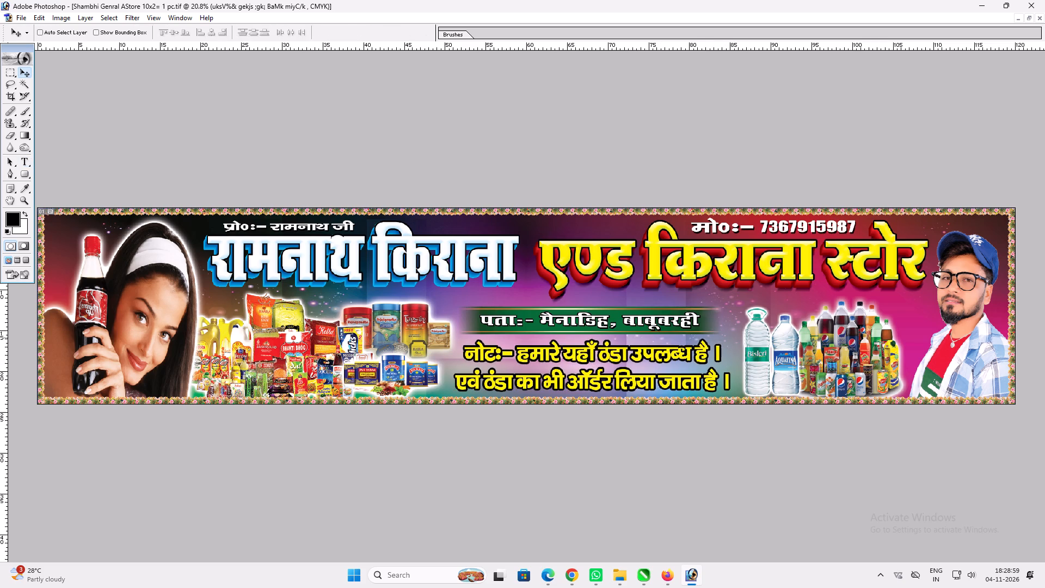
Nudge the green address strip slightly toward the water bottles.
{"action": "double_click", "coordinate": [648, 322], "text": "ctrl"}
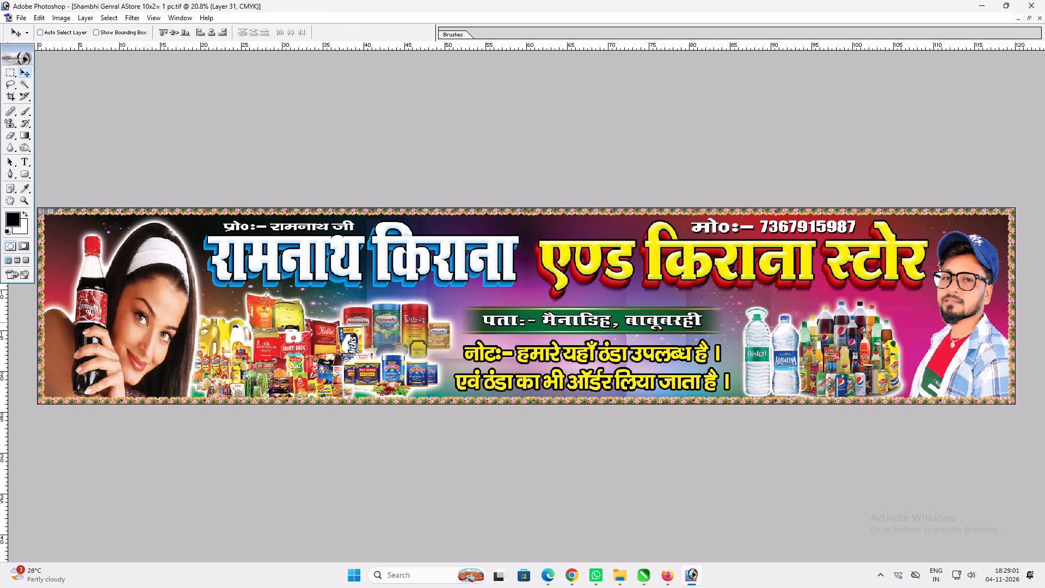
Space the drinks apart by moving the water bottles slightly toward the note text and the soft drinks slightly toward the man.
{"action": "left_click", "coordinate": [753, 346], "text": "ctrl"}
{"action": "left_click_drag", "start_coordinate": [753, 346], "coordinate": [744, 347], "text": "shift"}
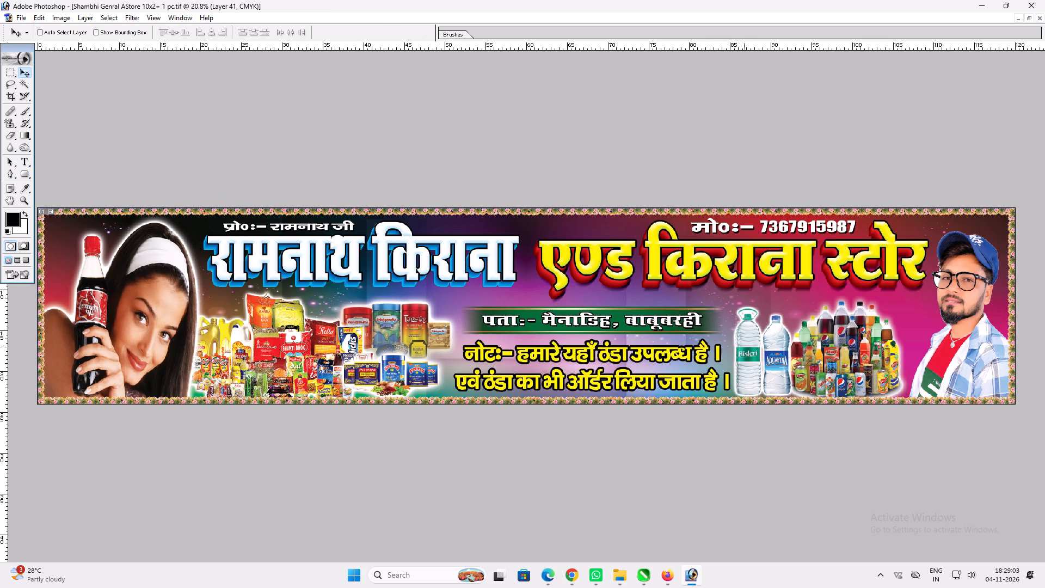
{"action": "left_click", "coordinate": [831, 349], "text": "ctrl"}
{"action": "left_click_drag", "start_coordinate": [831, 349], "coordinate": [837, 348]}
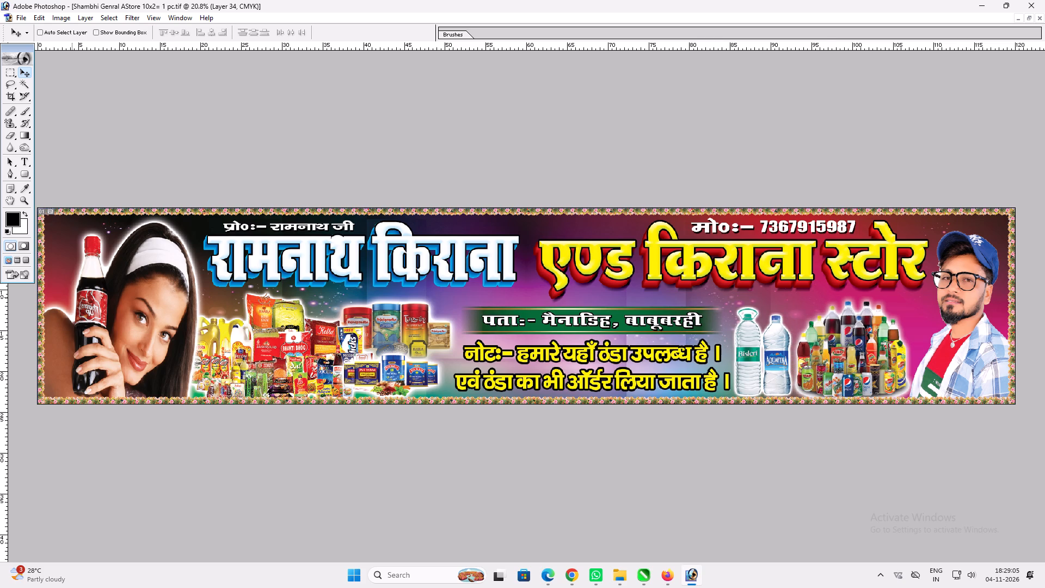
Copy the layer style with the white glow from the woman with the cola bottle and paste it onto the man.
{"action": "left_click", "coordinate": [141, 310], "text": "ctrl"}
{"action": "key", "text": "alt+l"}
{"action": "key", "text": "alt+y"}
{"action": "key", "text": "alt+c"}
{"action": "left_click_drag", "start_coordinate": [972, 274], "coordinate": [958, 273], "text": "ctrl"}
{"action": "key", "text": "alt+l"}
{"action": "key", "text": "alt+y"}
{"action": "key", "text": "p"}
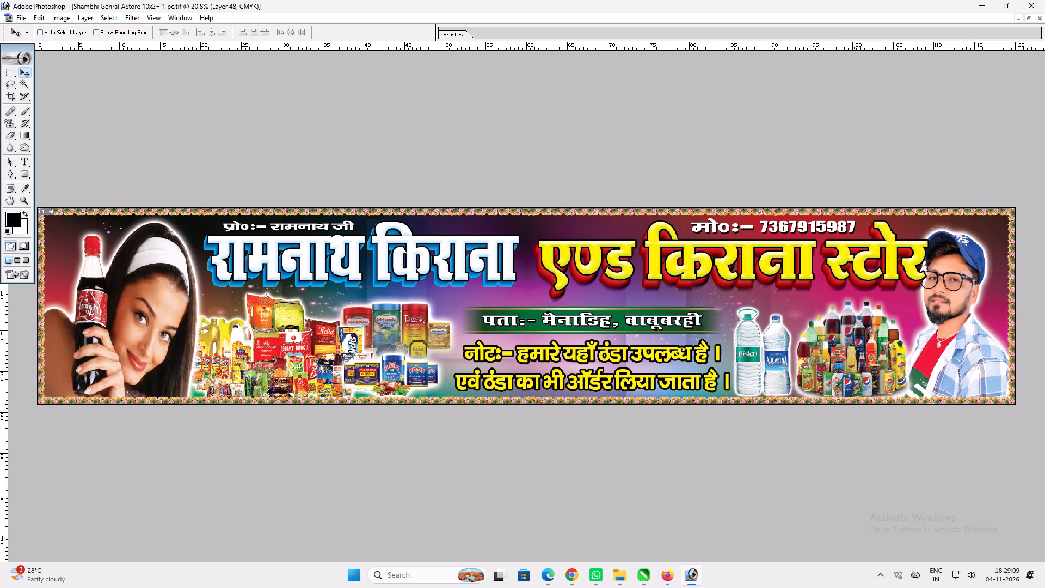
Move the man back toward the banner's right border so he clears the end of the title.
{"action": "left_click_drag", "start_coordinate": [936, 345], "coordinate": [952, 344], "text": "shift"}
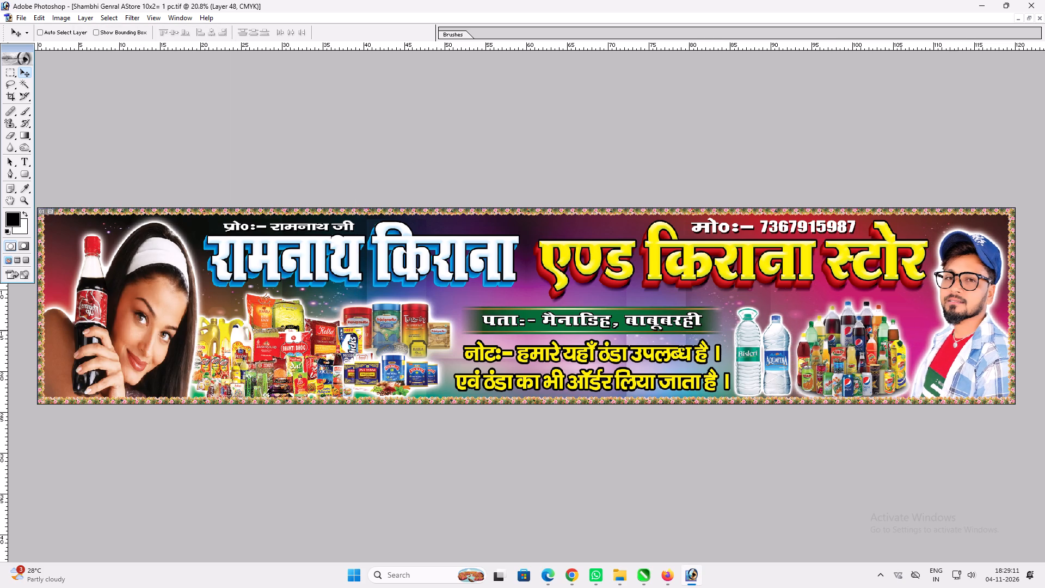
{"action": "key", "text": "ctrl+t"}
{"action": "left_click", "coordinate": [988, 232], "text": "shift"}
{"action": "key", "text": "shift+Return"}
{"action": "key", "text": "v"}
Take a screen snip covering the whole banner.
{"action": "key", "text": "Print"}
{"action": "left_click_drag", "start_coordinate": [35, 205], "coordinate": [766, 375]}
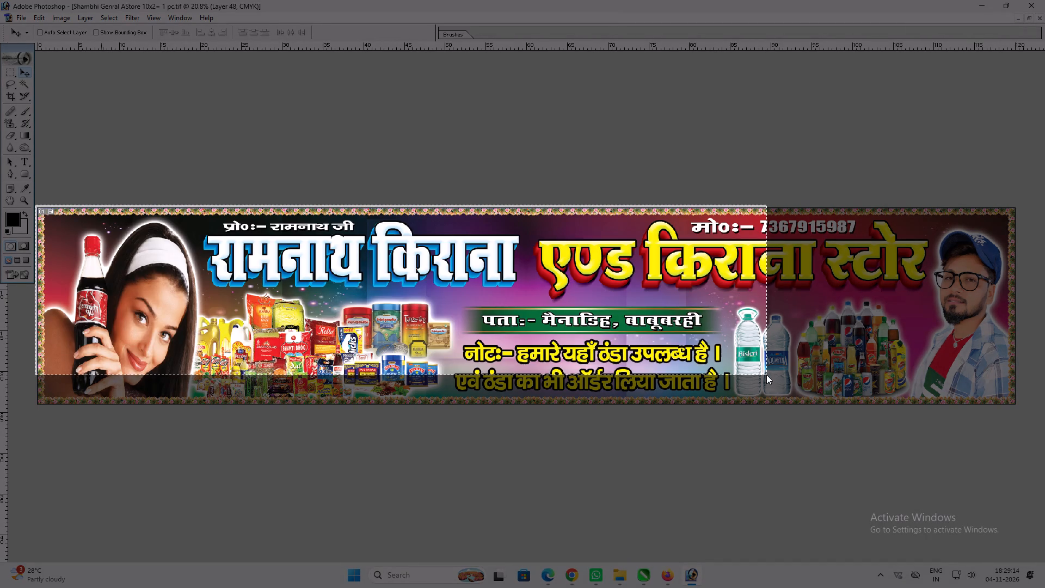
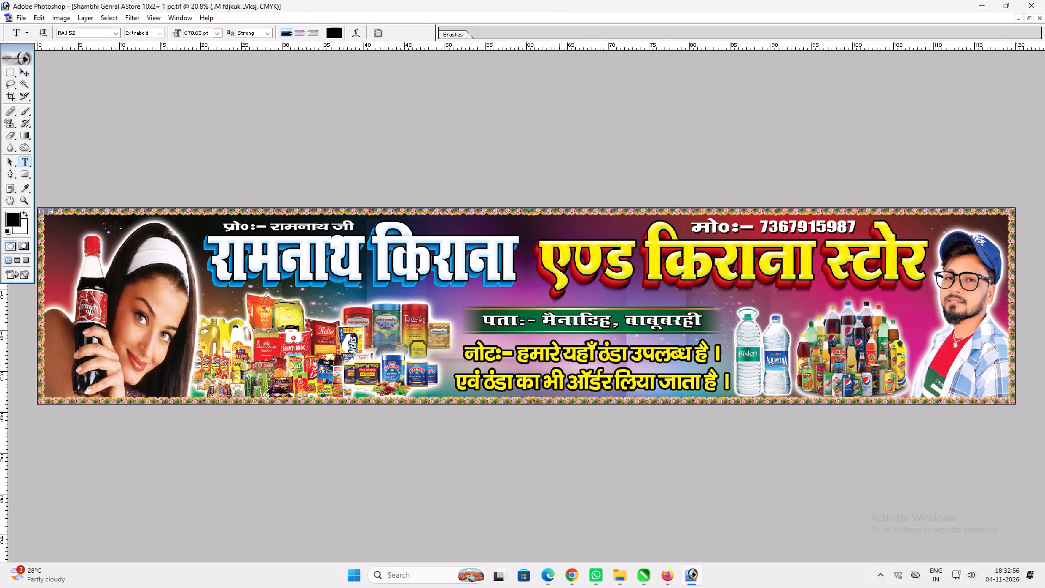
Copy the layer style from the red shadow copy behind the yellow title, and delete that shadow layer.
{"action": "right_click", "coordinate": [565, 262]}
{"action": "left_click", "coordinate": [588, 280]}
{"action": "key", "text": "alt+l"}
{"action": "key", "text": "alt+y"}
{"action": "key", "text": "alt+c"}
{"action": "key", "text": "alt+l"}
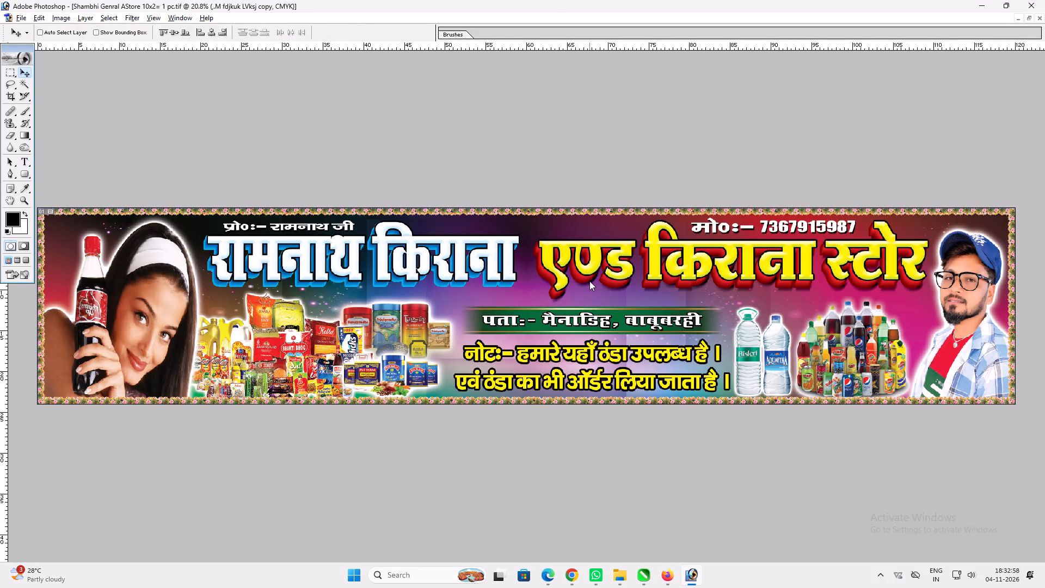
{"action": "key", "text": "alt+l"}
{"action": "key", "text": "alt+l"}
Edit the yellow title to read एवं किराना स्टोर्स.
{"action": "key", "text": "t"}
{"action": "left_click_drag", "start_coordinate": [628, 272], "coordinate": [355, 230]}
{"action": "type", "text": ",oa"}
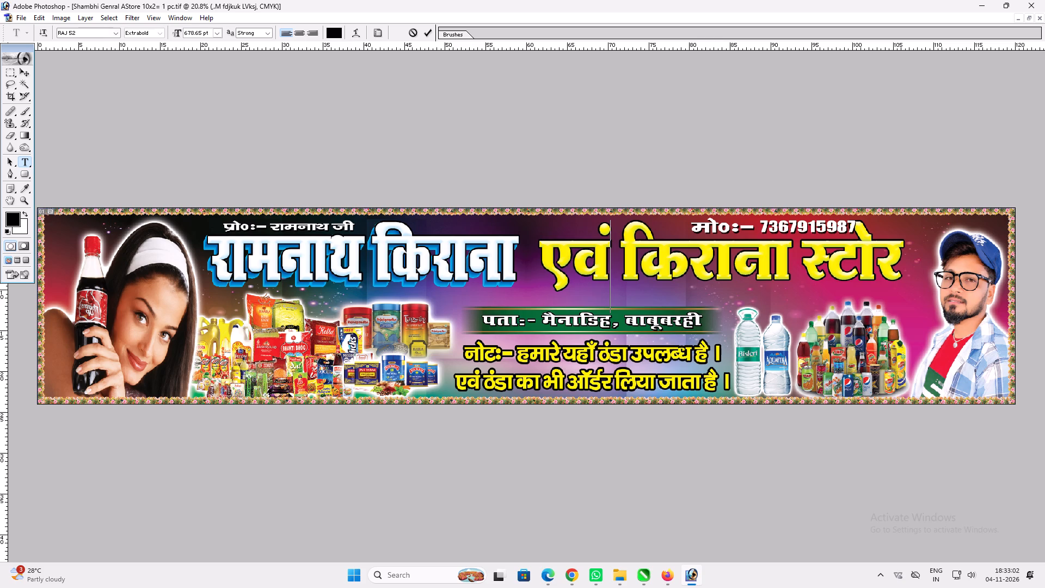
{"action": "left_click_drag", "start_coordinate": [706, 310], "coordinate": [697, 310]}
{"action": "left_click_drag", "start_coordinate": [807, 264], "coordinate": [856, 260]}
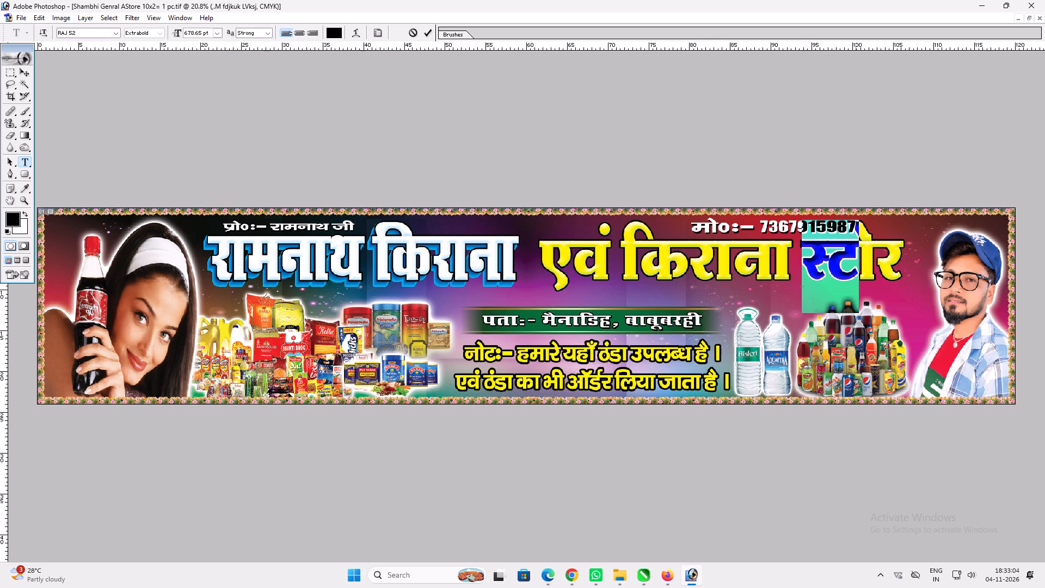
{"action": "left_click_drag", "start_coordinate": [856, 260], "coordinate": [892, 261]}
{"action": "type", "text": "LVkl"}
{"action": "key", "text": "BackSpace"}
{"action": "type", "text": "slZ"}
{"action": "key", "text": "Return"}
{"action": "type", "text": "vvv"}
Move the yellow title closer to the blue-and-white title and stretch it slightly toward the man.
{"action": "left_click_drag", "start_coordinate": [656, 275], "coordinate": [645, 278], "text": "shift"}
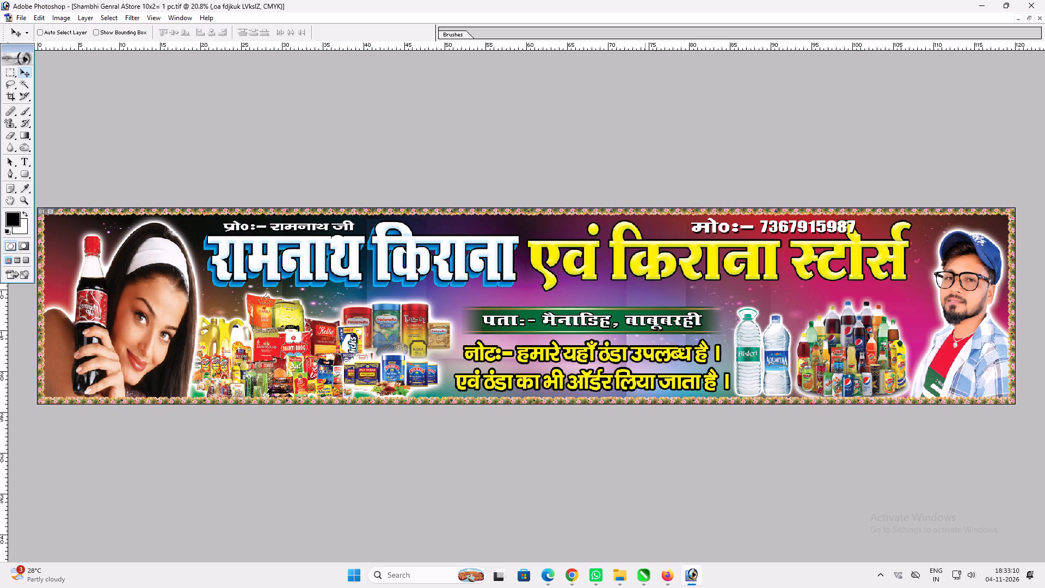
{"action": "left_click_drag", "start_coordinate": [645, 278], "coordinate": [642, 278], "text": "shift"}
{"action": "key", "text": "ctrl+t"}
{"action": "left_click_drag", "start_coordinate": [910, 281], "coordinate": [915, 281], "text": "shift"}
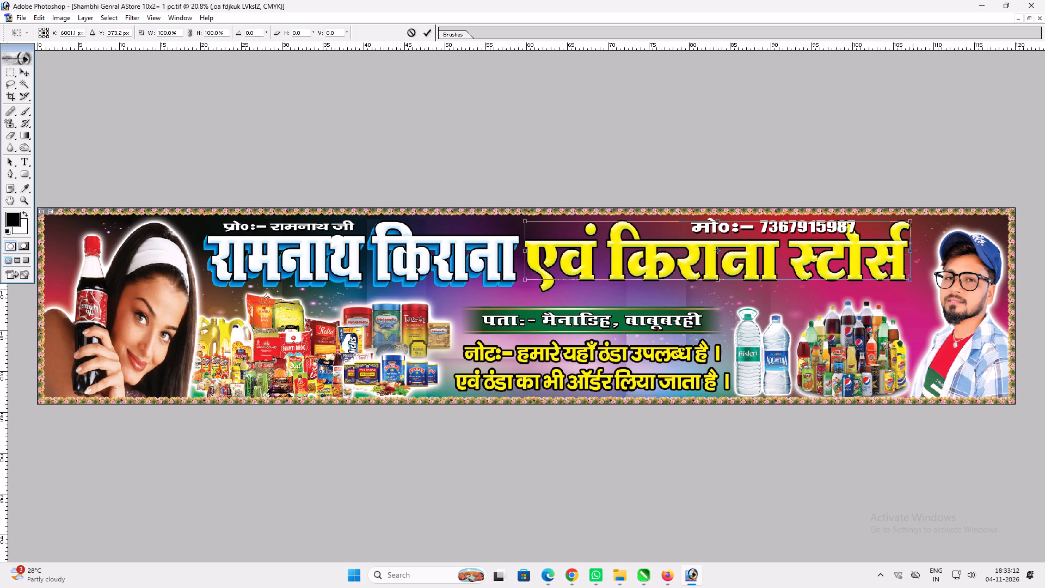
{"action": "left_click_drag", "start_coordinate": [915, 281], "coordinate": [919, 281], "text": "shift"}
{"action": "key", "text": "v"}
{"action": "key", "text": "Return"}
Replace किराना with जेनरल in the yellow title.
{"action": "key", "text": "t"}
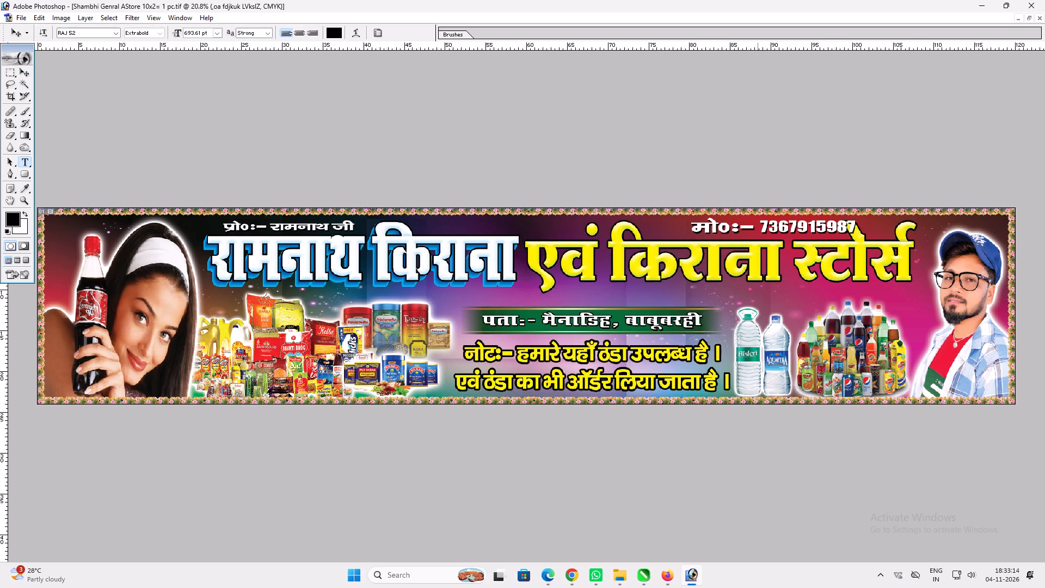
{"action": "left_click_drag", "start_coordinate": [614, 259], "coordinate": [779, 256]}
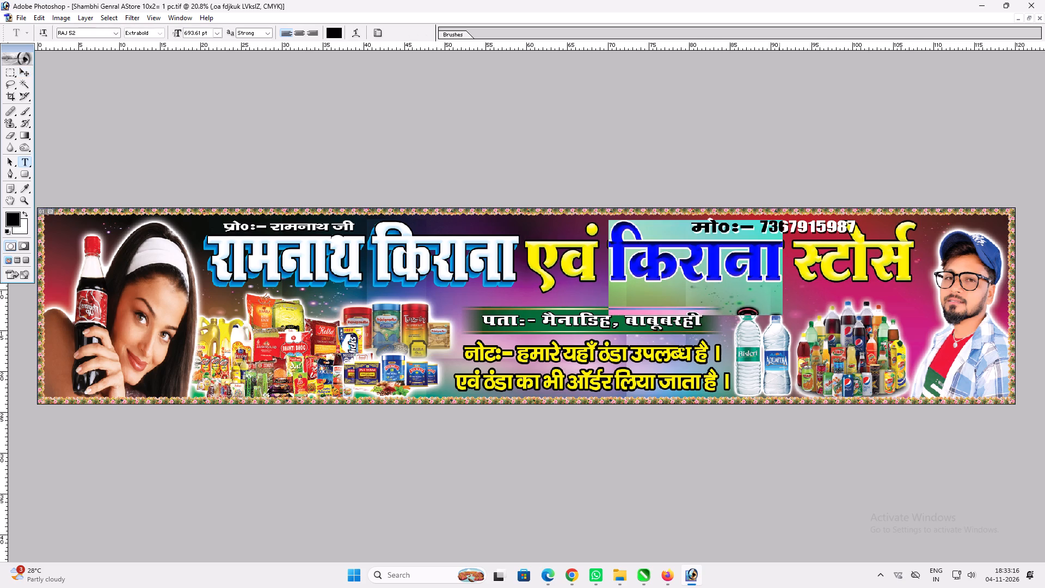
{"action": "key", "text": "t"}
{"action": "key", "text": "s"}
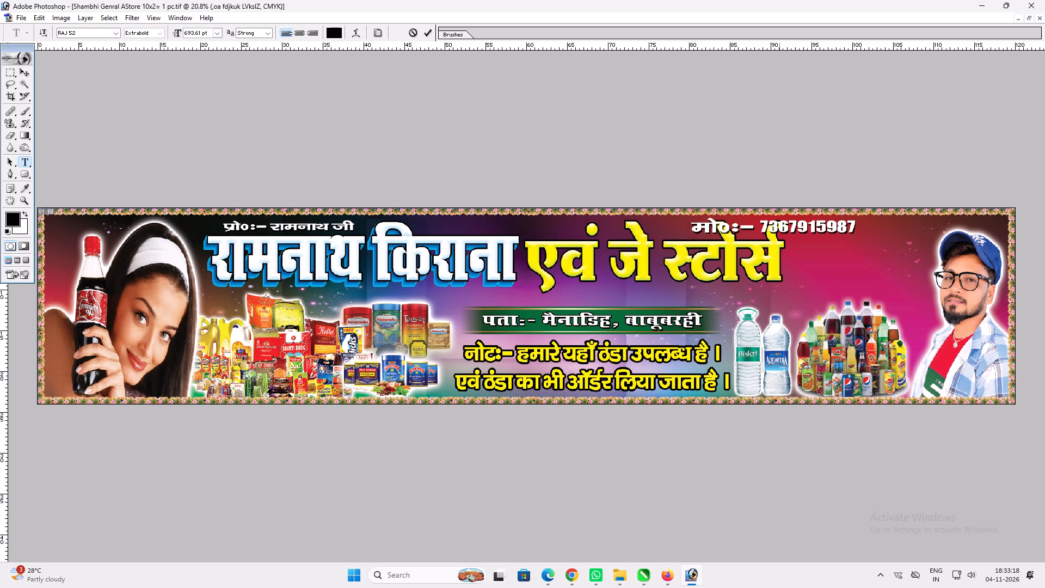
{"action": "type", "text": "ujy"}
{"action": "key", "text": "Return"}
Stretch the yellow title wider toward the man, adjust its position, and make it slightly taller.
{"action": "key", "text": "v"}
{"action": "key", "text": "ctrl+t"}
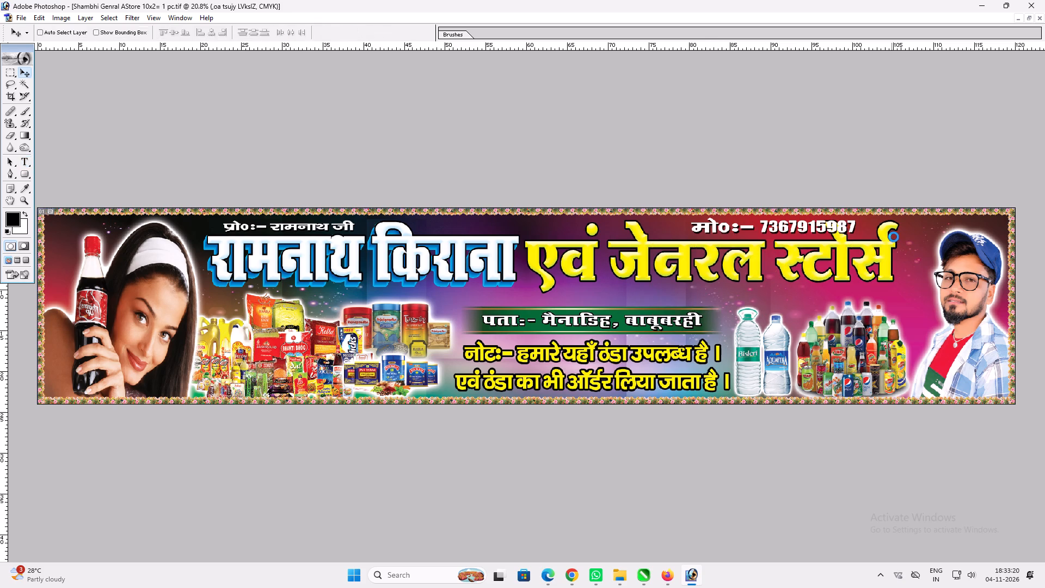
{"action": "left_click_drag", "start_coordinate": [900, 241], "coordinate": [918, 237], "text": "shift"}
{"action": "key", "text": "shift+Return"}
{"action": "key", "text": "v"}
{"action": "left_click_drag", "start_coordinate": [769, 268], "coordinate": [769, 268], "text": "shift"}
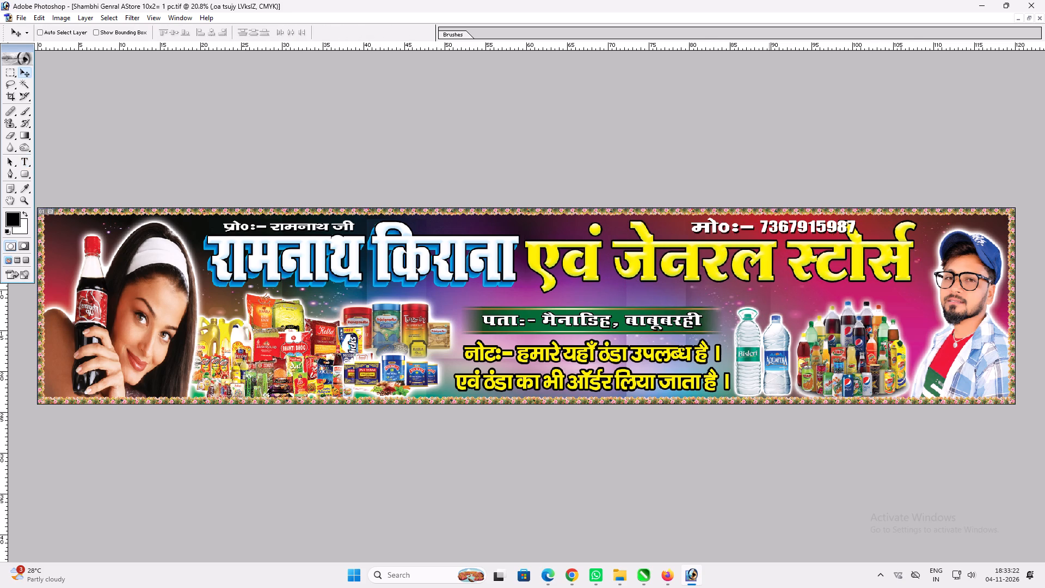
{"action": "left_click_drag", "start_coordinate": [769, 268], "coordinate": [772, 273], "text": "shift"}
{"action": "left_click_drag", "start_coordinate": [772, 273], "coordinate": [772, 269]}
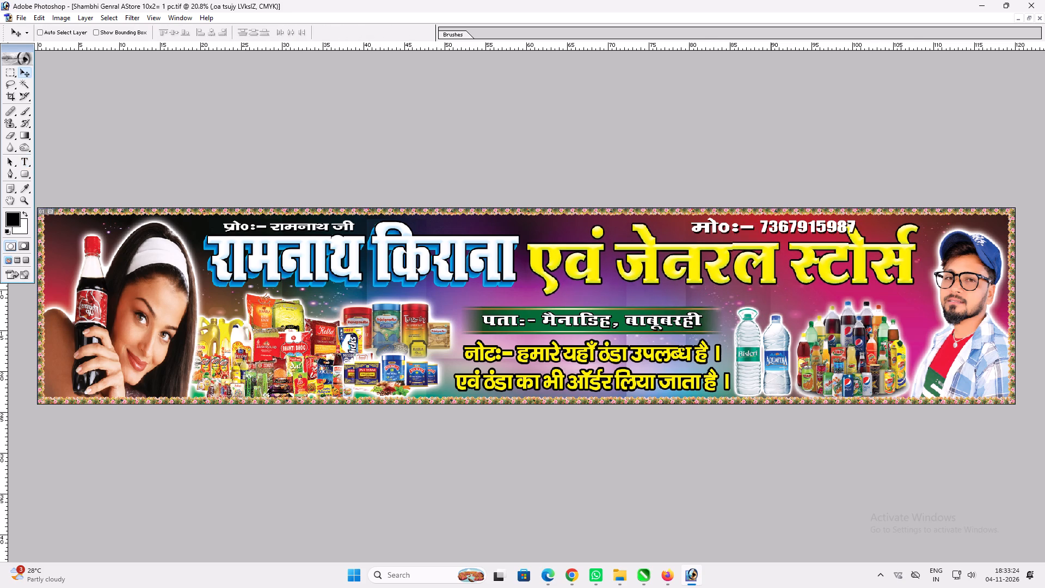
{"action": "left_click_drag", "start_coordinate": [772, 269], "coordinate": [773, 264]}
{"action": "key", "text": "ctrl+t"}
{"action": "left_click_drag", "start_coordinate": [807, 277], "coordinate": [804, 286], "text": "shift"}
{"action": "key", "text": "shift+Return"}
{"action": "key", "text": "v"}
Duplicate the yellow title, rasterize the copy, apply a Motion Blur to it and place it behind the original title.
{"action": "key", "text": "ctrl+j"}
{"action": "key", "text": "alt+t"}
{"action": "type", "text": "bm"}
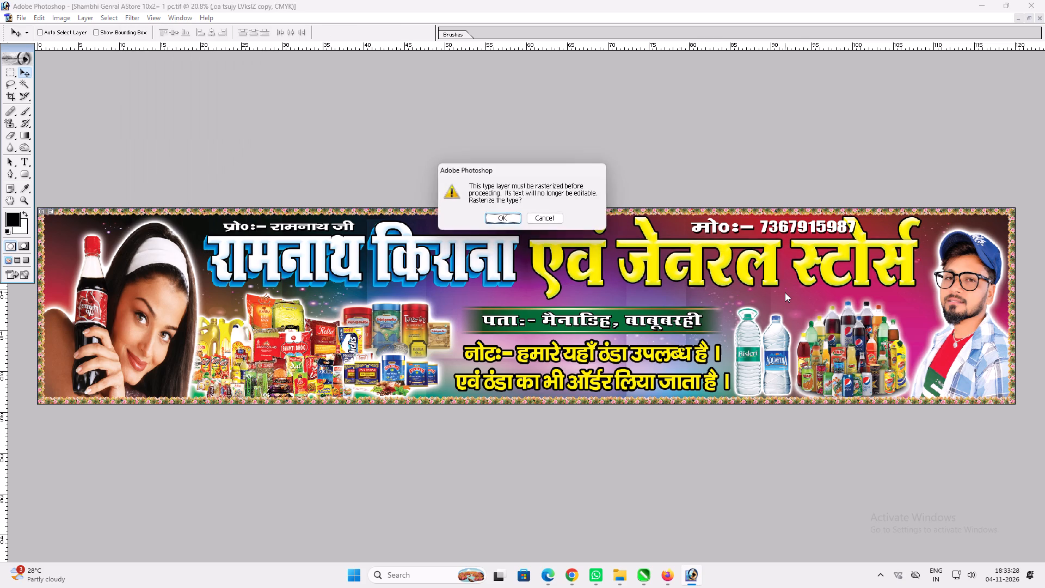
{"action": "key", "text": "Return"}
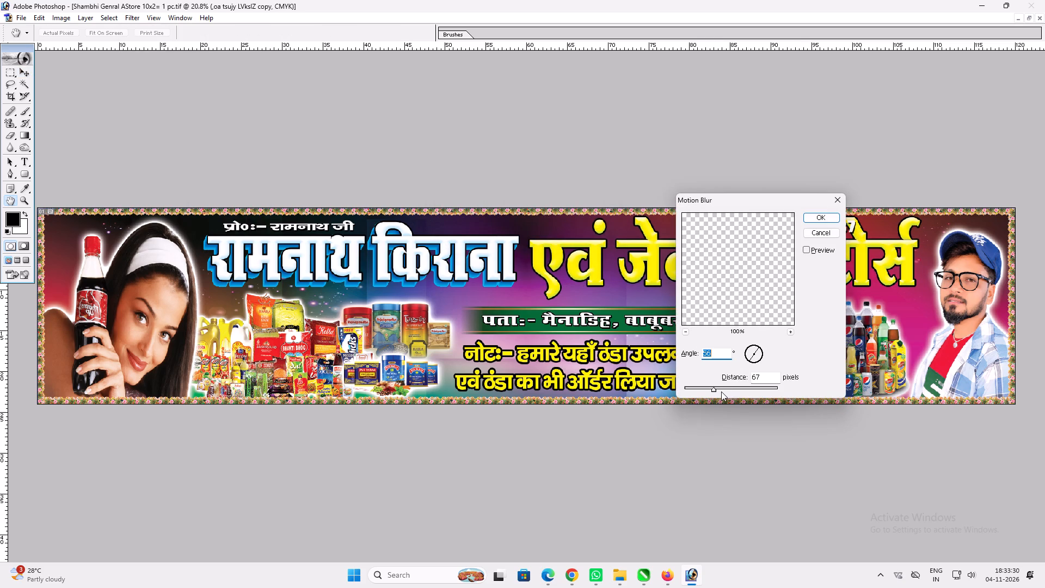
{"action": "left_click", "coordinate": [721, 388]}
{"action": "key", "text": "Return"}
{"action": "key", "text": "ctrl+bracketleft"}
Paste the copied red layer style onto the blurred title copy and nudge it into place as a shadow.
{"action": "key", "text": "alt+l"}
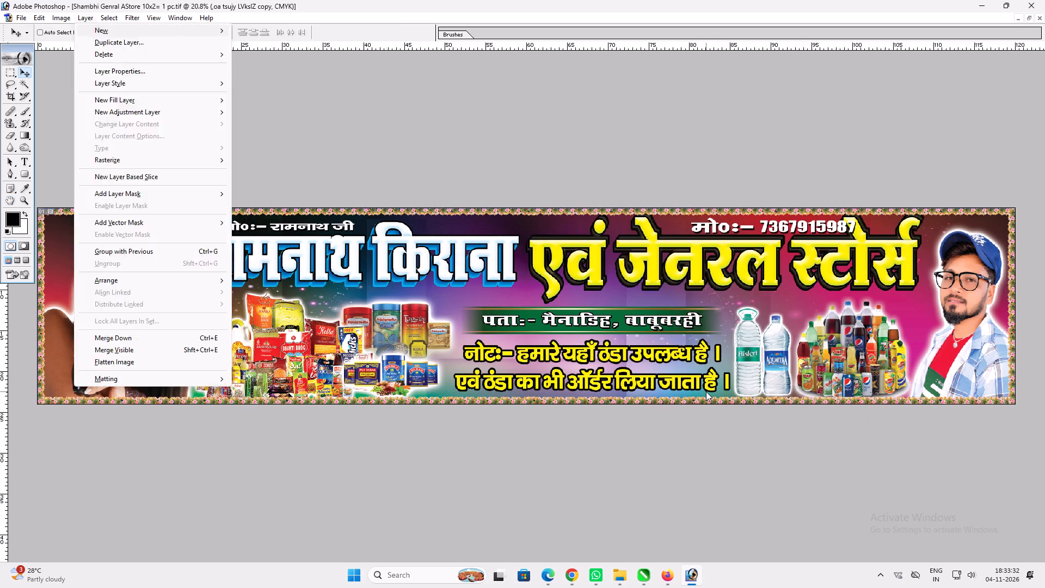
{"action": "key", "text": "alt+y"}
{"action": "type", "text": "pv"}
{"action": "left_click_drag", "start_coordinate": [711, 344], "coordinate": [706, 346]}
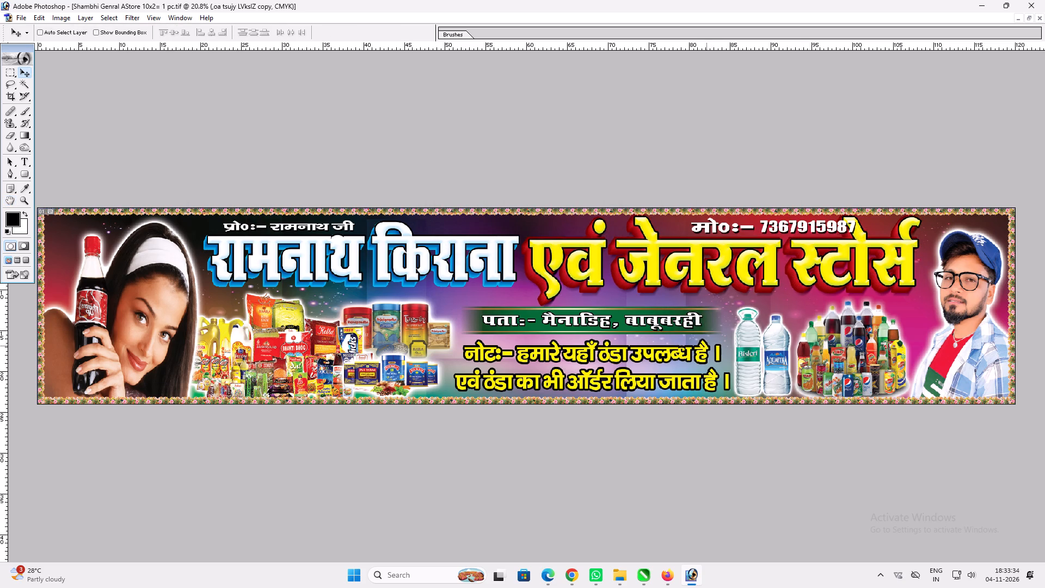
{"action": "left_click_drag", "start_coordinate": [706, 346], "coordinate": [709, 348]}
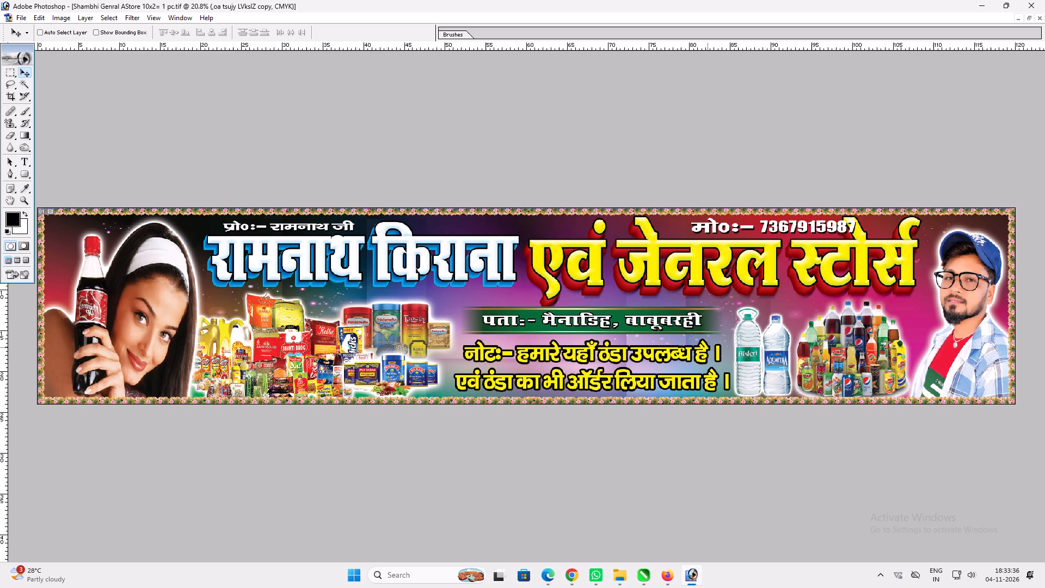
Adjust the stroke effect in the layer style of the red shadow copy.
{"action": "key", "text": "alt+l"}
{"action": "key", "text": "alt+y"}
{"action": "key", "text": "alt+k"}
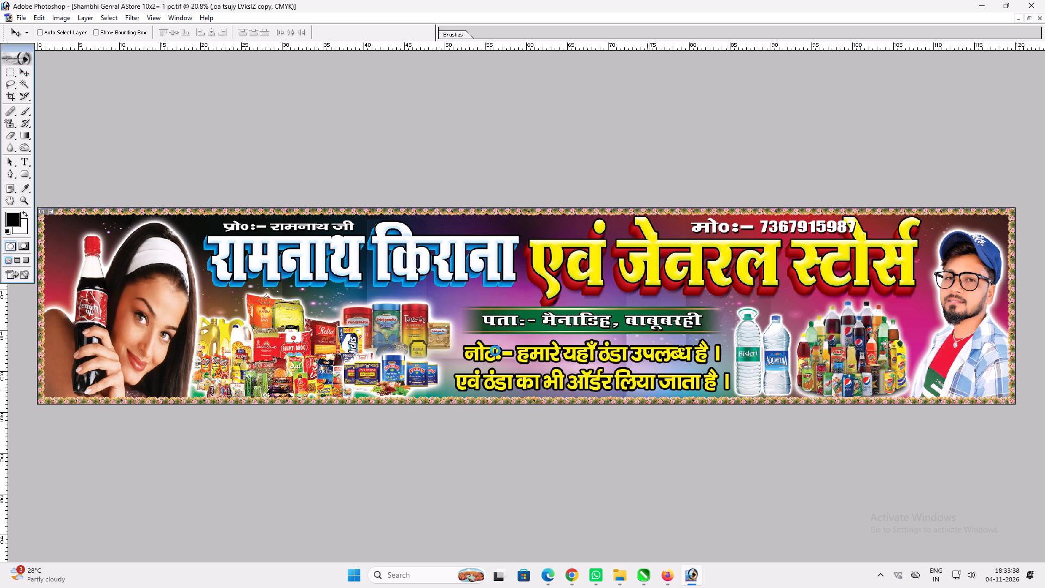
{"action": "scroll", "coordinate": [638, 439], "scroll_direction": "down", "scroll_amount": 2}
{"action": "key", "text": "Return"}
{"action": "key", "text": "v"}
Reduce the height of the red shadow copy slightly from its lower edge.
{"action": "right_click", "coordinate": [680, 275], "text": "ctrl+shift"}
{"action": "left_click", "coordinate": [695, 280], "text": "ctrl+shift"}
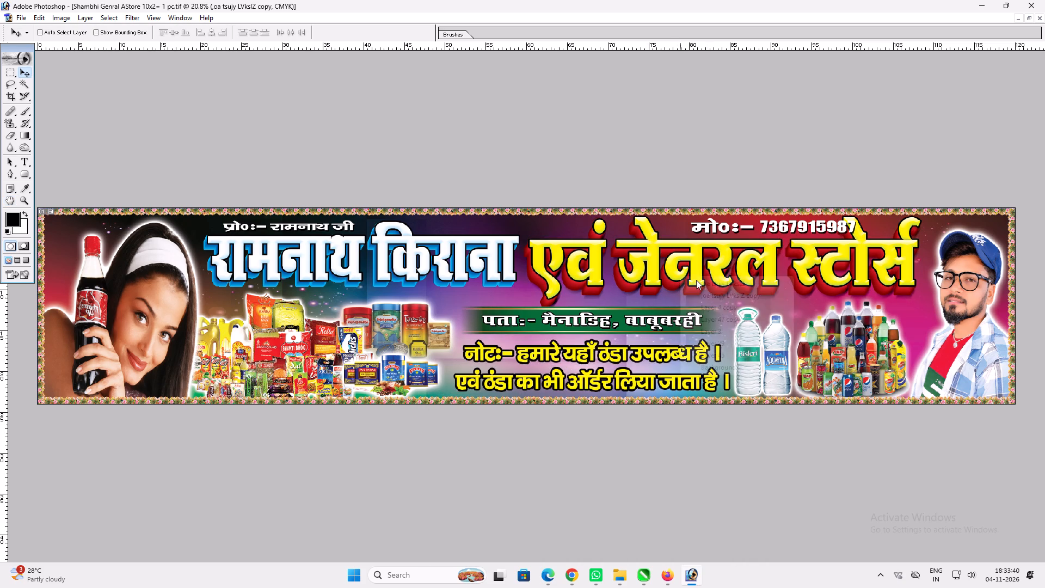
{"action": "key", "text": "ctrl+t"}
{"action": "left_click_drag", "start_coordinate": [685, 307], "coordinate": [686, 301], "text": "shift"}
{"action": "key", "text": "shift+Return"}
{"action": "key", "text": "v"}
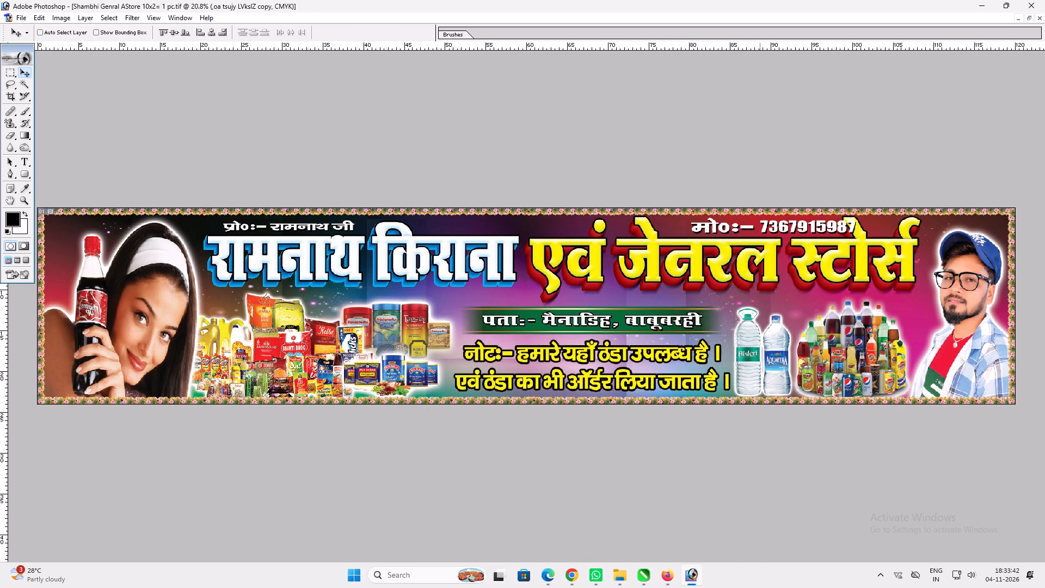
Narrow the मो० mobile number line and shift it toward the banner's center, clear of the tall strokes in स्टोर्स.
{"action": "left_click", "coordinate": [852, 228], "text": "ctrl"}
{"action": "key", "text": "ctrl+t"}
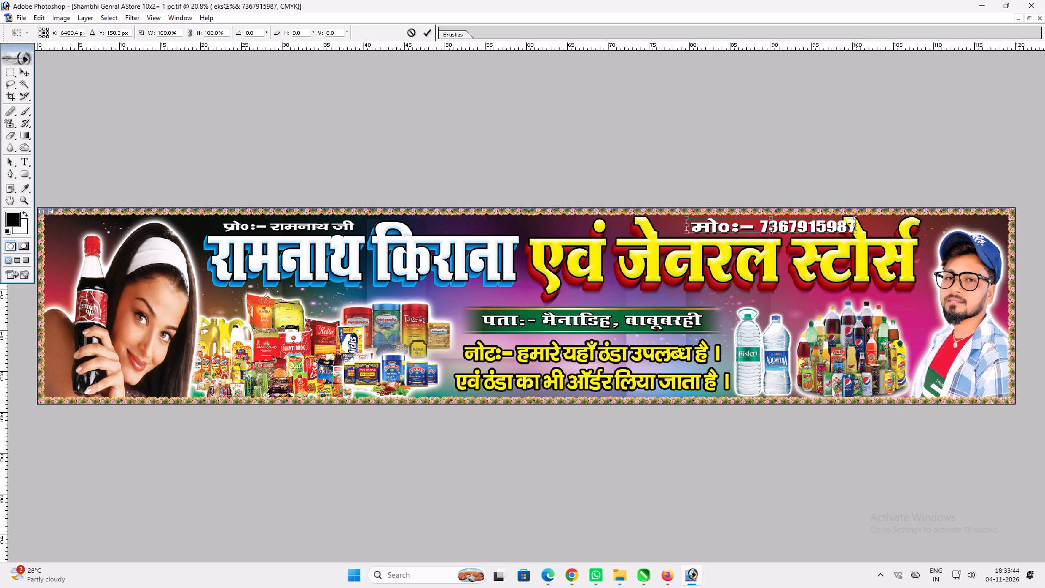
{"action": "left_click_drag", "start_coordinate": [857, 224], "coordinate": [833, 224], "text": "shift"}
{"action": "key", "text": "shift+Return"}
{"action": "key", "text": "v"}
{"action": "left_click_drag", "start_coordinate": [752, 216], "coordinate": [742, 219], "text": "shift"}
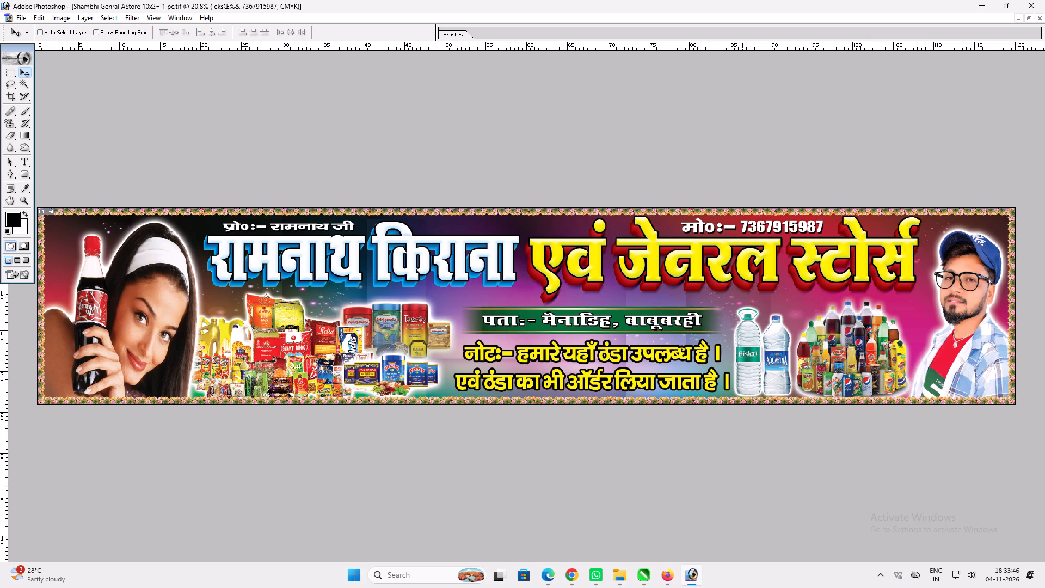
{"action": "left_click_drag", "start_coordinate": [742, 219], "coordinate": [740, 219], "text": "shift"}
Take a screen snip covering the whole banner.
{"action": "key", "text": "Print"}
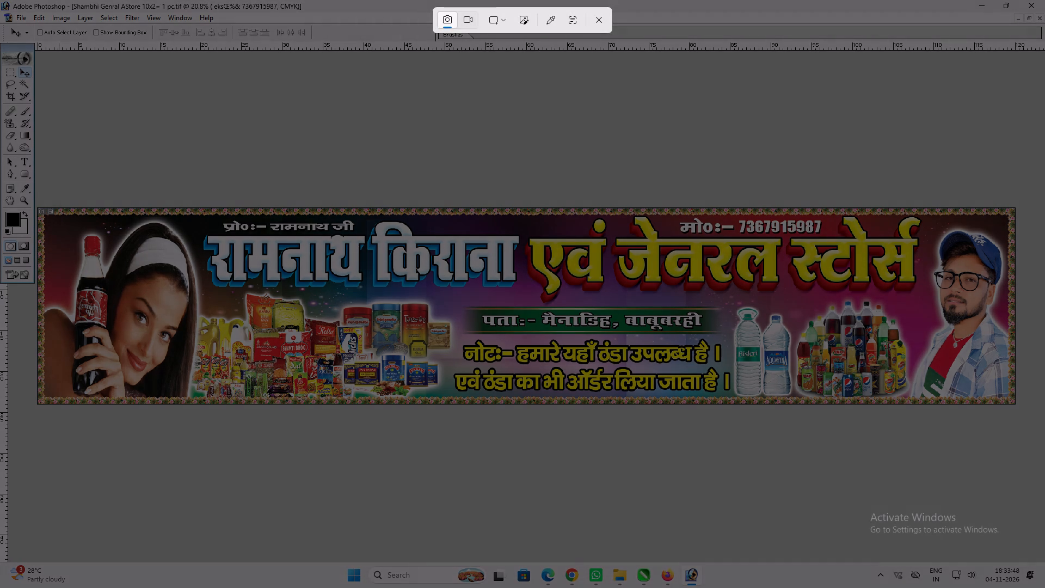
{"action": "left_click_drag", "start_coordinate": [38, 207], "coordinate": [965, 439]}
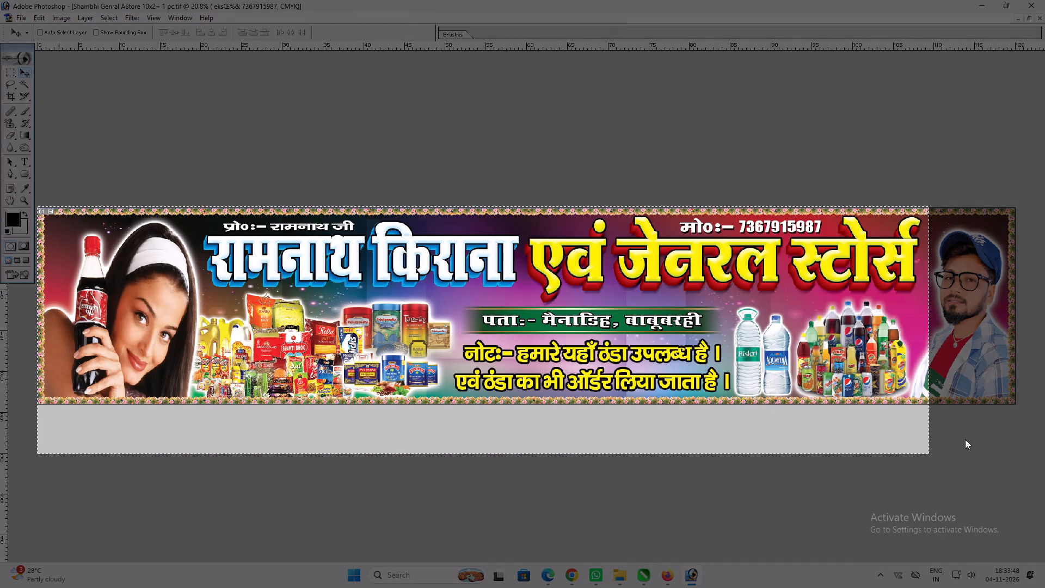
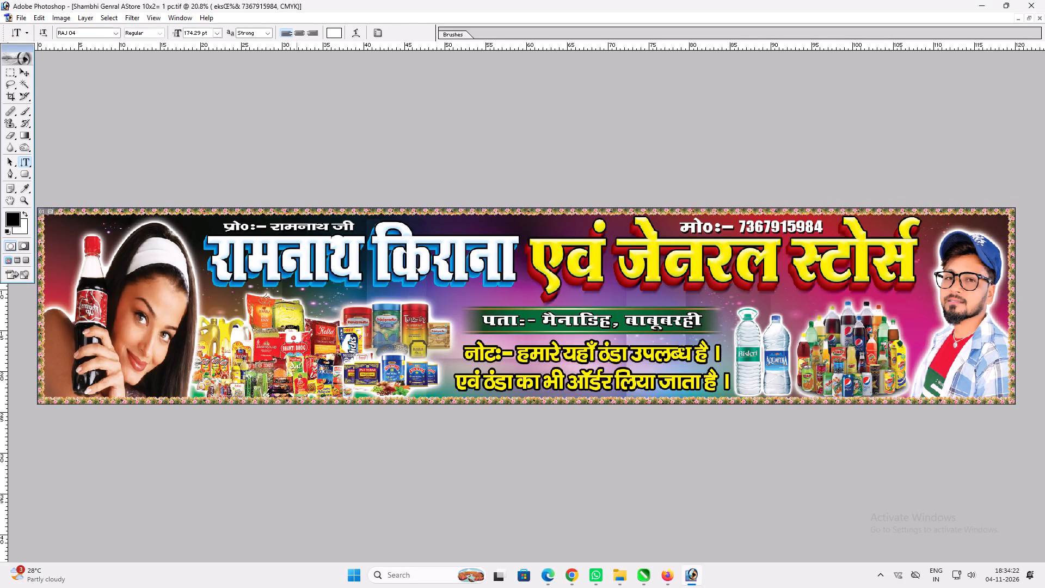
Make the प्रो० proprietor line above the रामनाथ title slightly taller, stretching it from its upper edge.
{"action": "left_click", "coordinate": [297, 233]}
{"action": "key", "text": "Return"}
{"action": "key", "text": "ctrl+t"}
{"action": "left_click_drag", "start_coordinate": [302, 222], "coordinate": [305, 220], "text": "shift"}
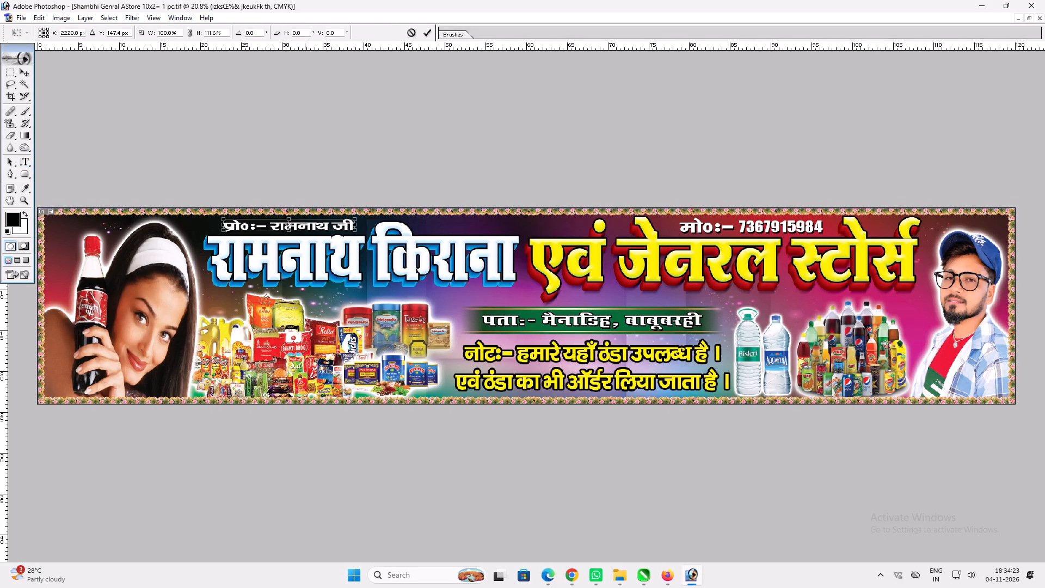
{"action": "left_click_drag", "start_coordinate": [305, 220], "coordinate": [307, 219], "text": "shift"}
{"action": "key", "text": "shift+Return"}
{"action": "key", "text": "v"}
{"action": "key", "text": "t"}
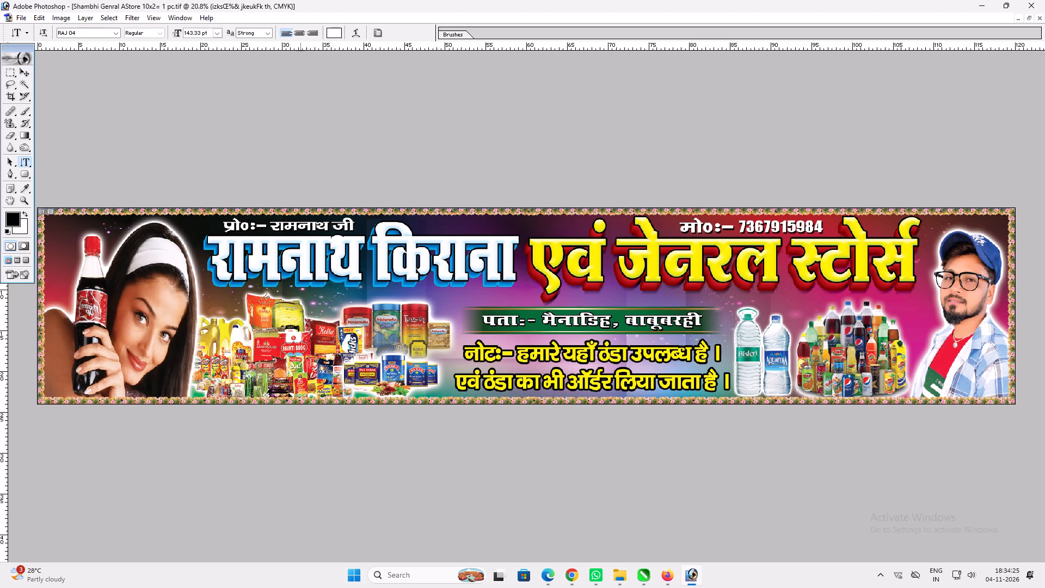
Correct the village name in the पता address line to मैनाडीह and save the banner.
{"action": "left_click", "coordinate": [590, 324]}
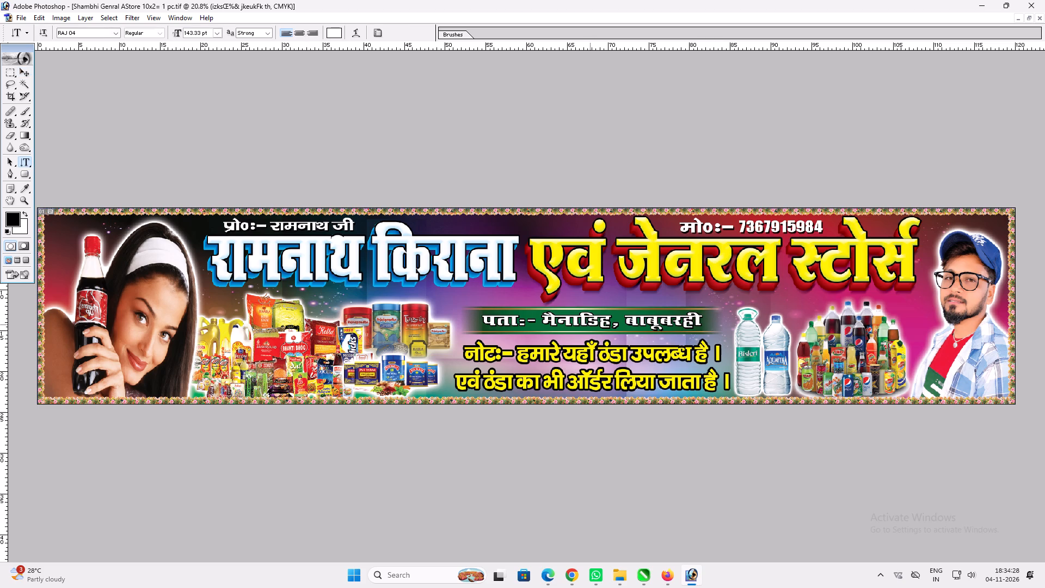
{"action": "key", "text": "BackSpace"}
{"action": "left_click", "coordinate": [591, 321]}
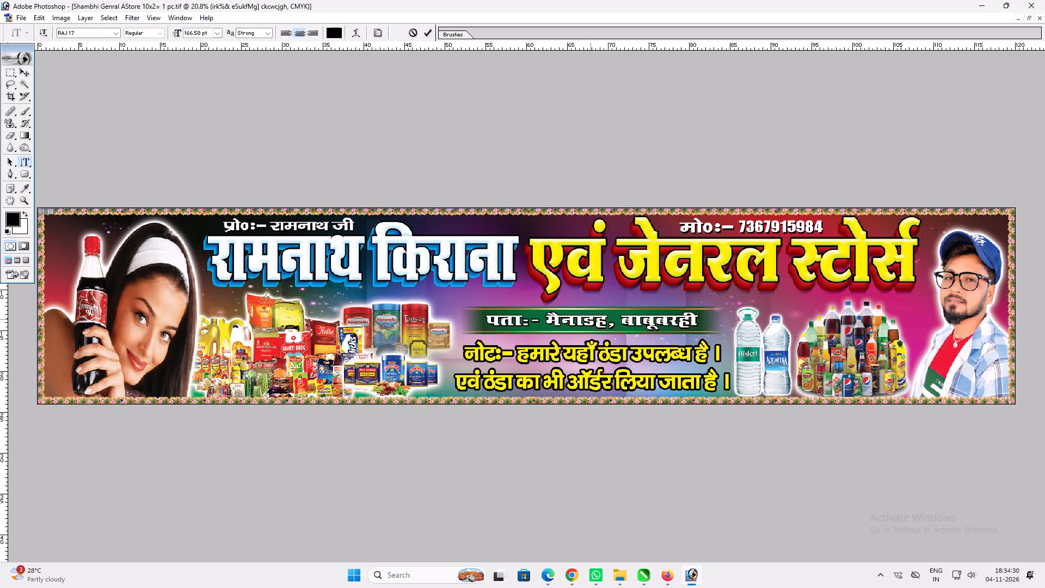
{"action": "key", "text": "h"}
{"action": "key", "text": "Return"}
{"action": "key", "text": "ctrl+t"}
{"action": "key", "text": "shift+Return"}
{"action": "key", "text": "v"}
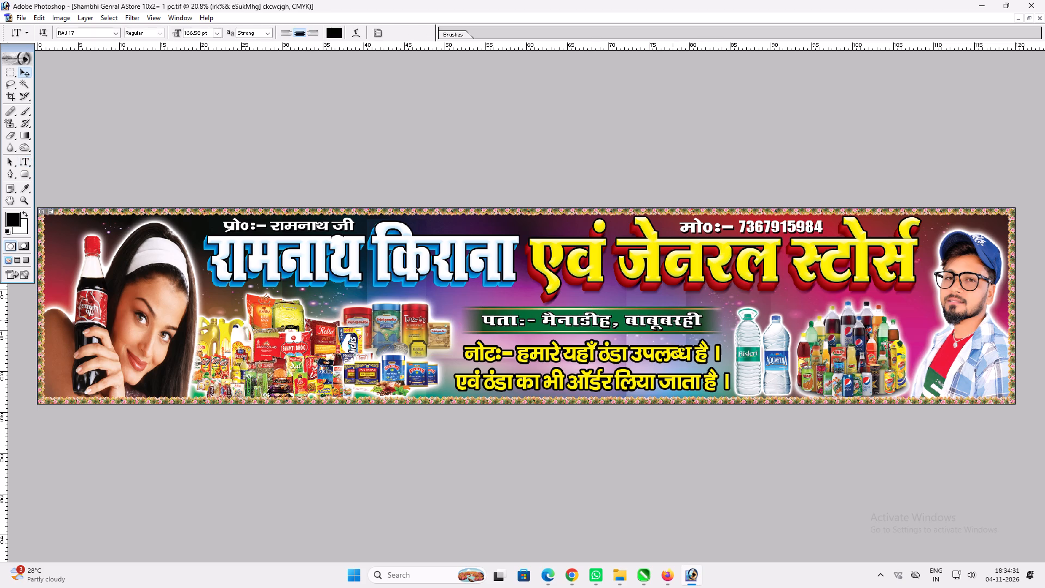
{"action": "key", "text": "ctrl+s"}
Widen the पता address line to about 105% on its strip and save the banner.
{"action": "key", "text": "ctrl+t"}
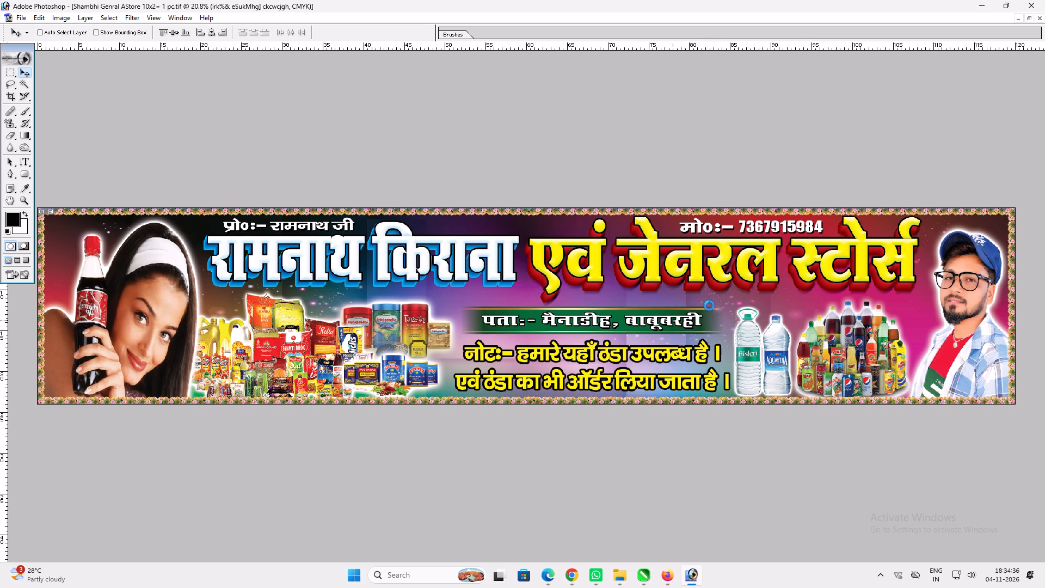
{"action": "left_click_drag", "start_coordinate": [726, 323], "coordinate": [733, 322], "text": "alt+shift"}
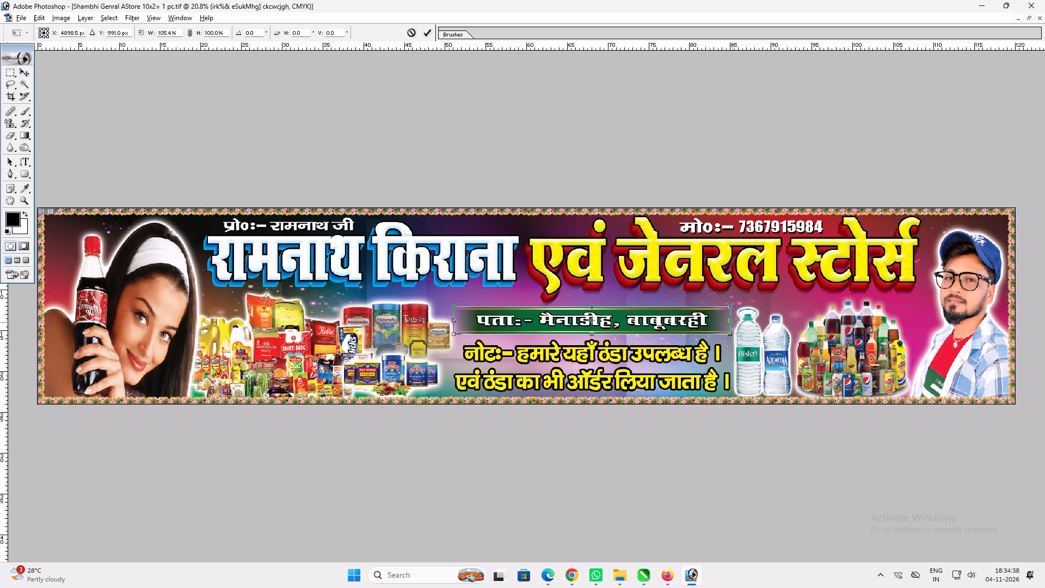
{"action": "key", "text": "Return"}
{"action": "key", "text": "ctrl+s"}
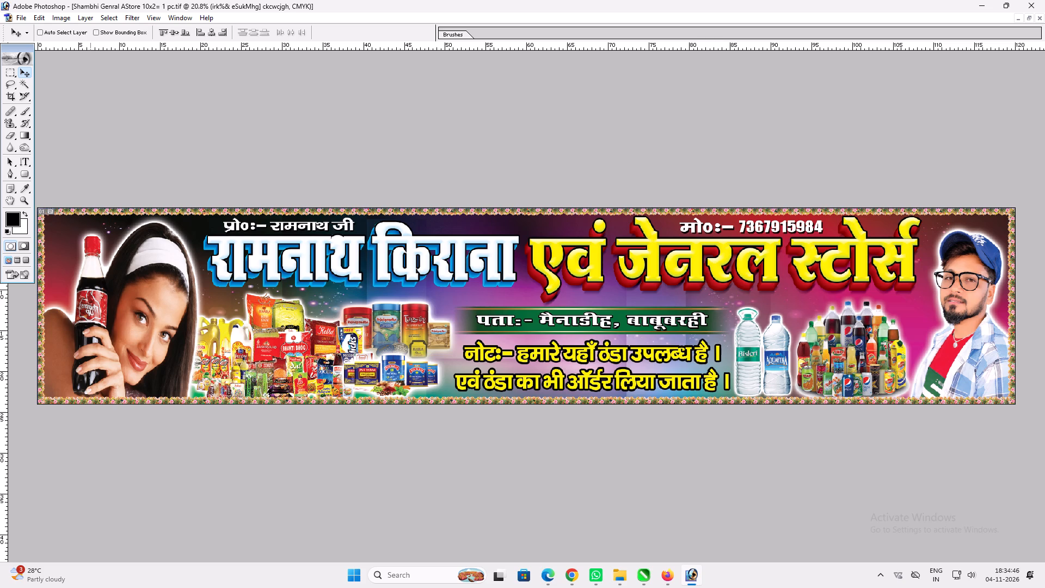
{"action": "key", "text": "ctrl+s"}
Examine the banner's title, address and note text up close.
{"action": "scroll", "coordinate": [90, 238], "scroll_direction": "up", "scroll_amount": 1}
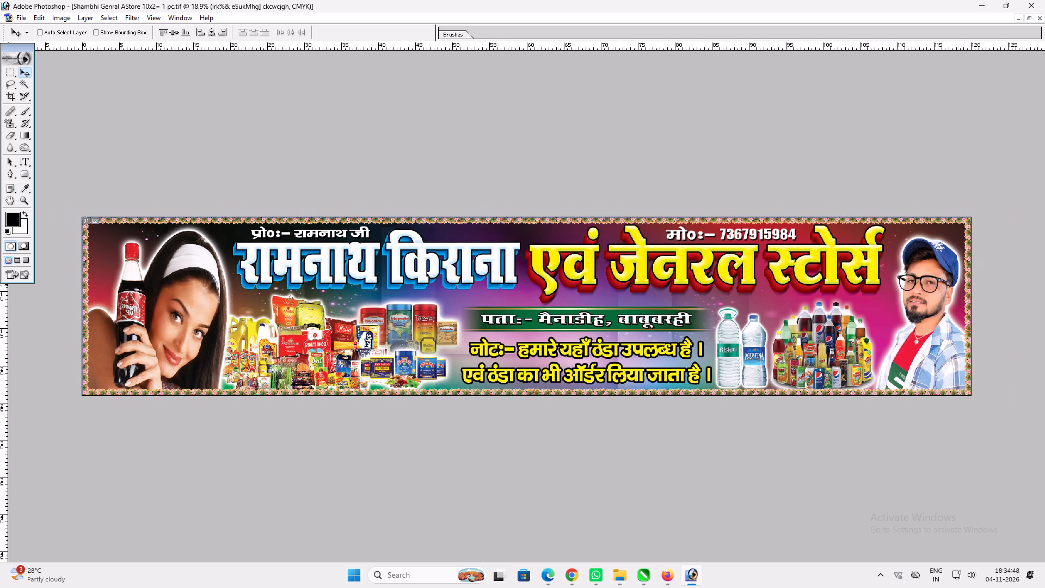
{"action": "key", "text": "ctrl+plus"}
{"action": "key", "text": "space"}
{"action": "key", "text": "space"}
{"action": "key", "text": "space"}
{"action": "key", "text": "space"}
{"action": "key", "text": "space"}
{"action": "key", "text": "space"}
{"action": "key", "text": "space"}
{"action": "key", "text": "space"}
{"action": "key", "text": "space"}
{"action": "key", "text": "space"}
{"action": "key", "text": "space"}
{"action": "key", "text": "space"}
{"action": "key", "text": "space"}
{"action": "key", "text": "space"}
{"action": "key", "text": "space"}
{"action": "key", "text": "space"}
{"action": "key", "text": "space"}
{"action": "key", "text": "space"}
{"action": "key", "text": "space"}
{"action": "key", "text": "space"}
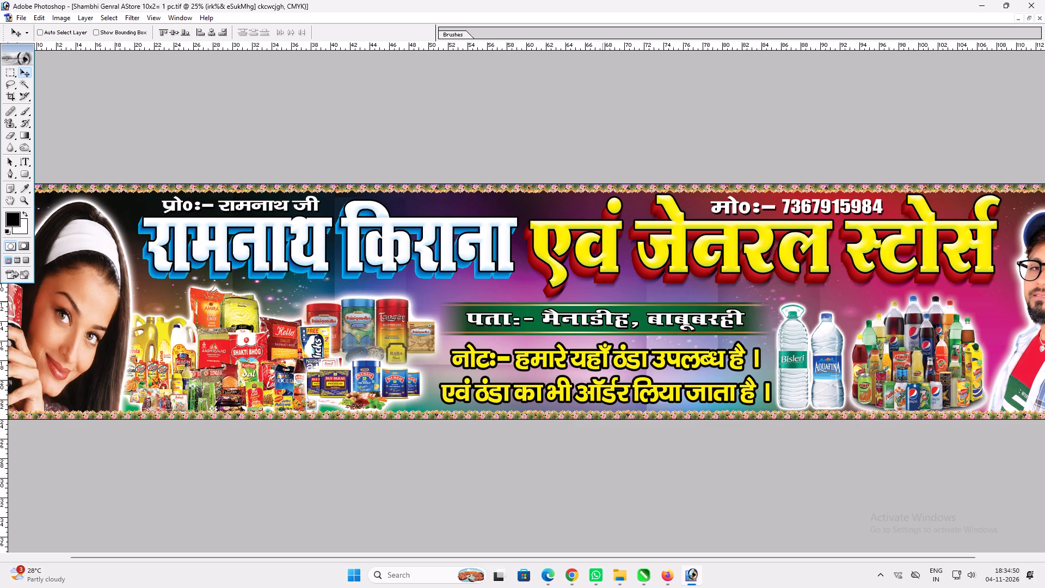
{"action": "left_click_drag", "start_coordinate": [603, 301], "coordinate": [613, 258]}
{"action": "right_click", "coordinate": [594, 297]}
{"action": "left_click_drag", "start_coordinate": [605, 299], "coordinate": [618, 302]}
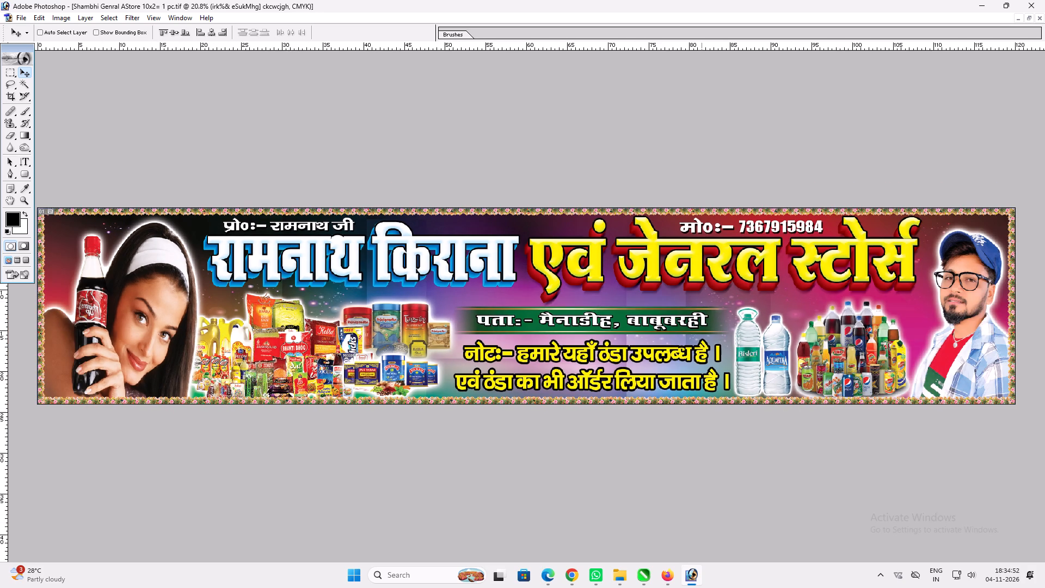
Save the banner and take a screen snip covering all of it.
{"action": "scroll", "coordinate": [696, 260], "scroll_direction": "up", "scroll_amount": 2, "text": "ctrl"}
{"action": "key", "text": "ctrl+s"}
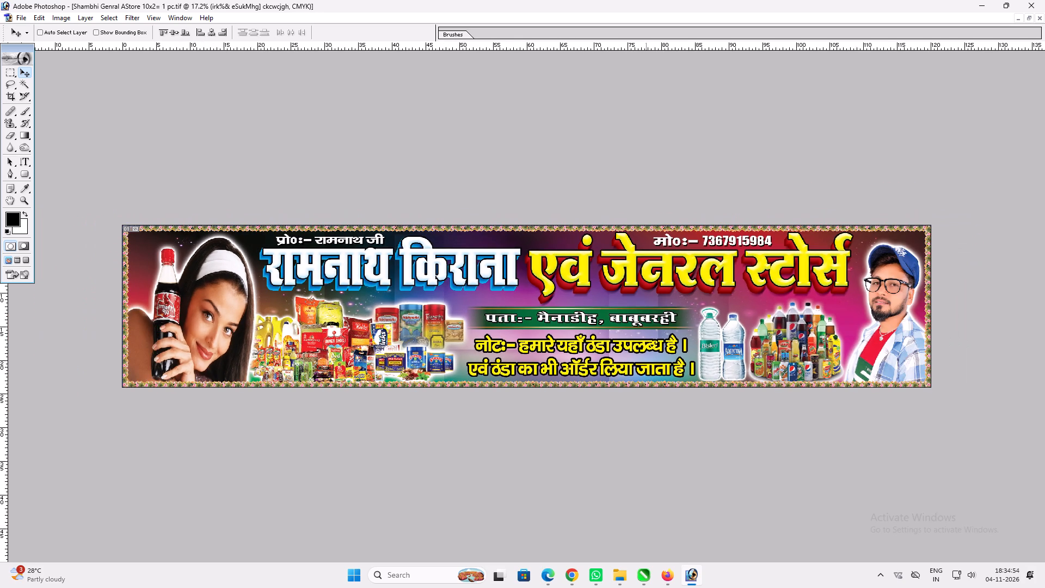
{"action": "key", "text": "Print"}
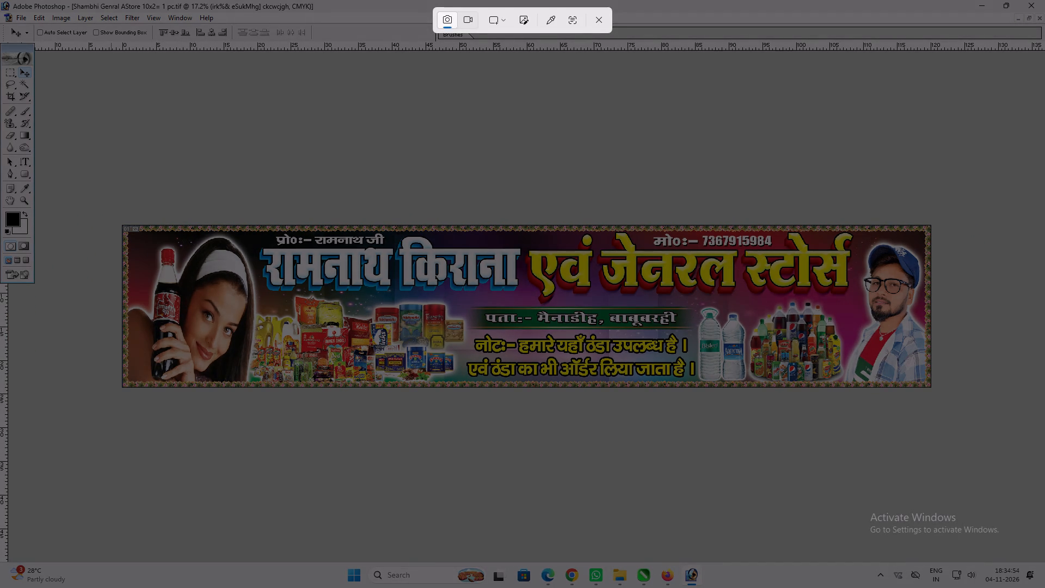
{"action": "left_click_drag", "start_coordinate": [122, 224], "coordinate": [933, 389]}
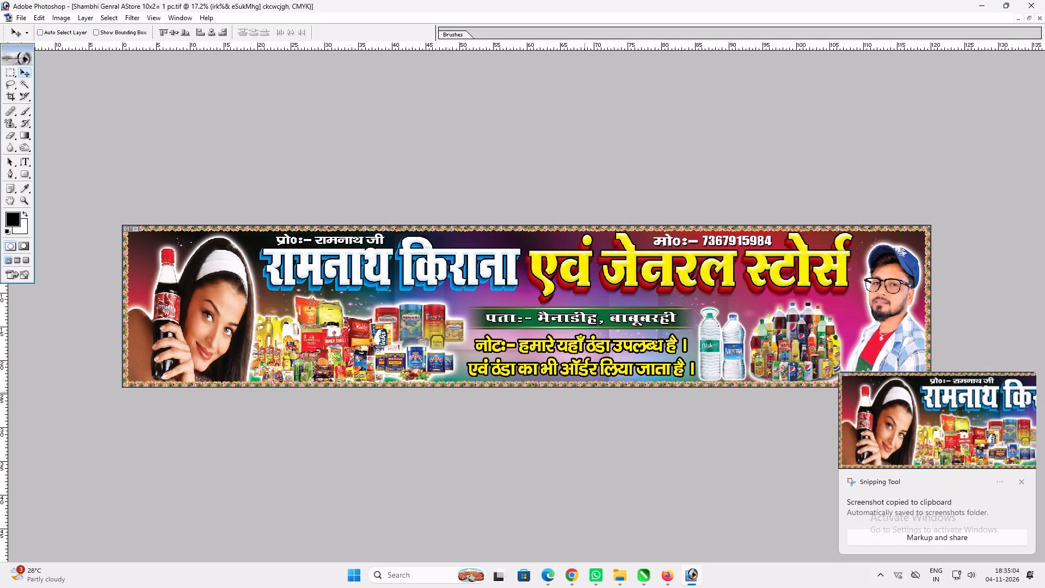
Shift the two water bottles slightly away from the नोट text, toward the soft drinks, and save the banner.
{"action": "left_click", "coordinate": [734, 341]}
{"action": "double_click", "coordinate": [734, 341], "text": "ctrl"}
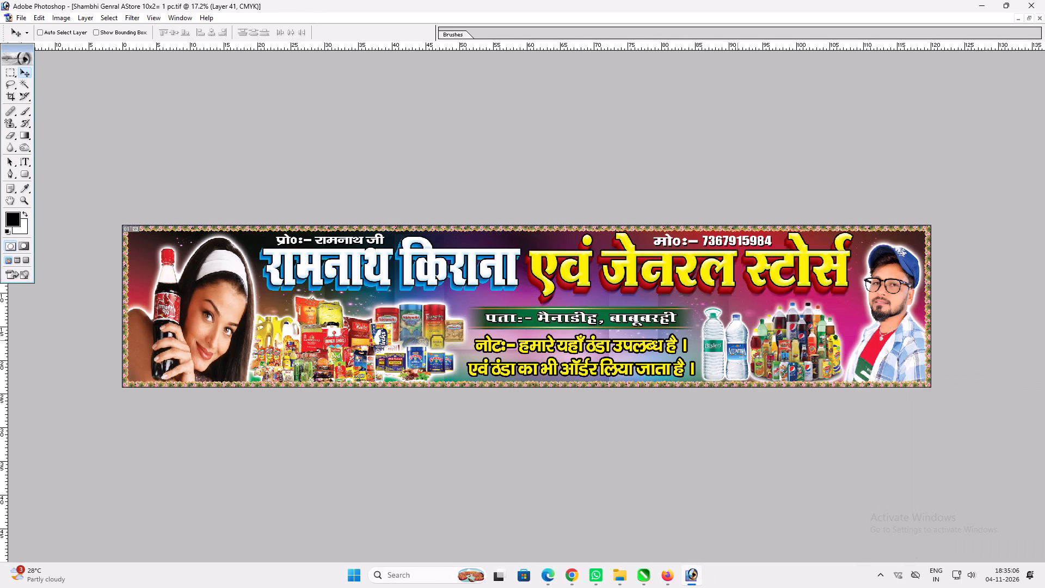
{"action": "key", "text": "ctrl+s"}
Switch to File Explorer and open the october folder inside 2026 on Local Disk (H:).
{"action": "left_click", "coordinate": [618, 576]}
{"action": "left_click", "coordinate": [706, 505]}
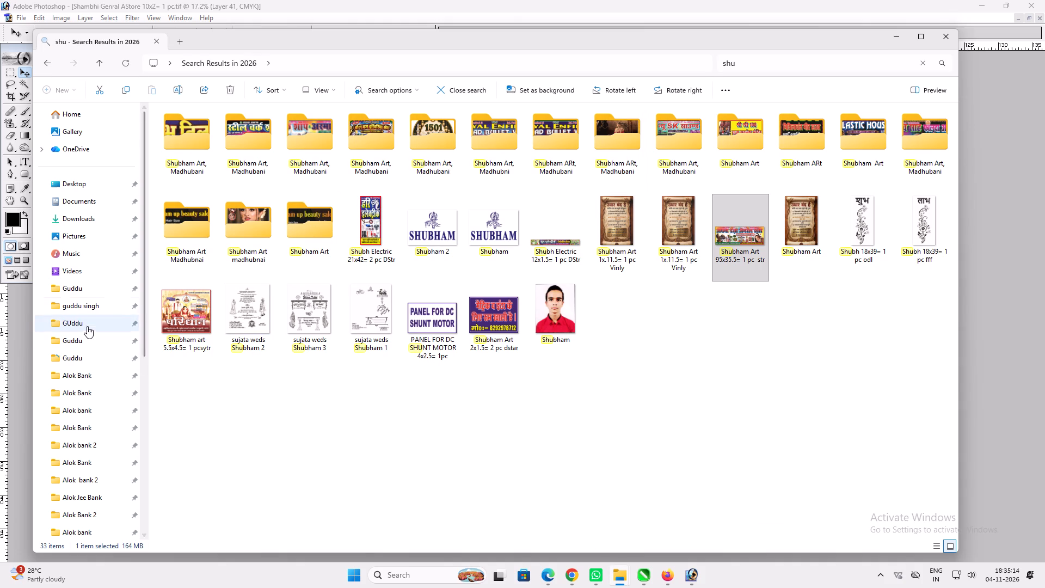
{"action": "scroll", "coordinate": [91, 382], "scroll_direction": "down", "scroll_amount": 6}
{"action": "left_click", "coordinate": [106, 480]}
{"action": "double_click", "coordinate": [188, 140]}
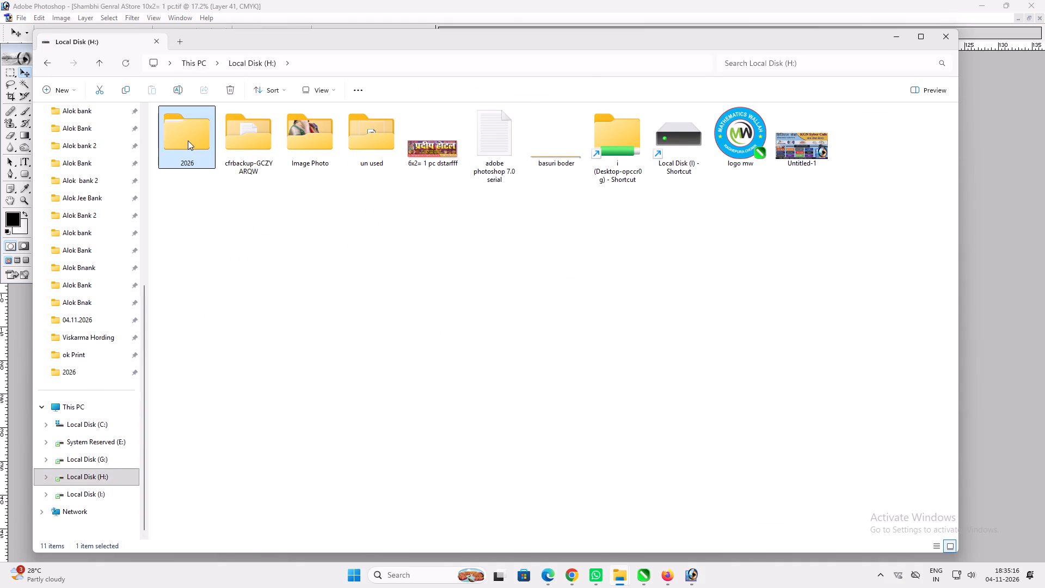
{"action": "left_click", "coordinate": [257, 130]}
{"action": "left_click", "coordinate": [215, 125]}
{"action": "left_click", "coordinate": [212, 125]}
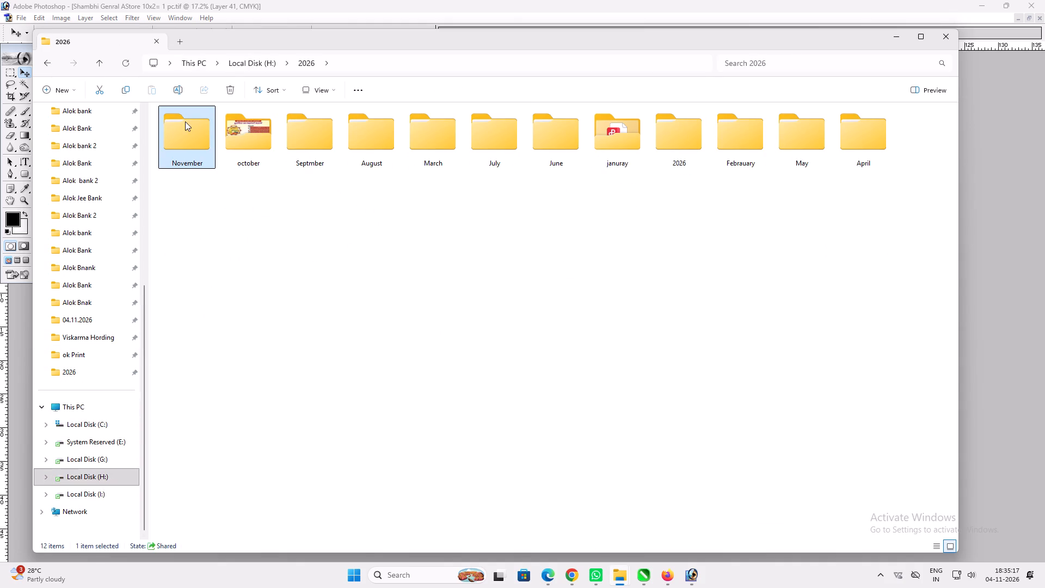
{"action": "left_click", "coordinate": [278, 126]}
{"action": "double_click", "coordinate": [266, 122]}
Search the october folder for dine and open Dinesh Art, babu barhi 6x3= 2 pc dstr in Photoshop.
{"action": "left_click", "coordinate": [739, 62]}
{"action": "key", "text": "d"}
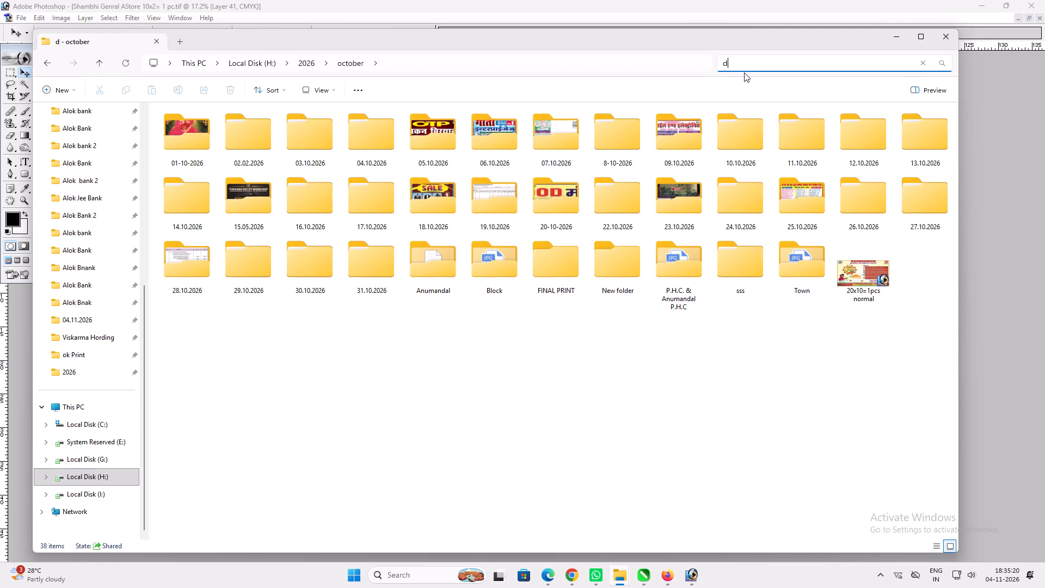
{"action": "type", "text": "ine"}
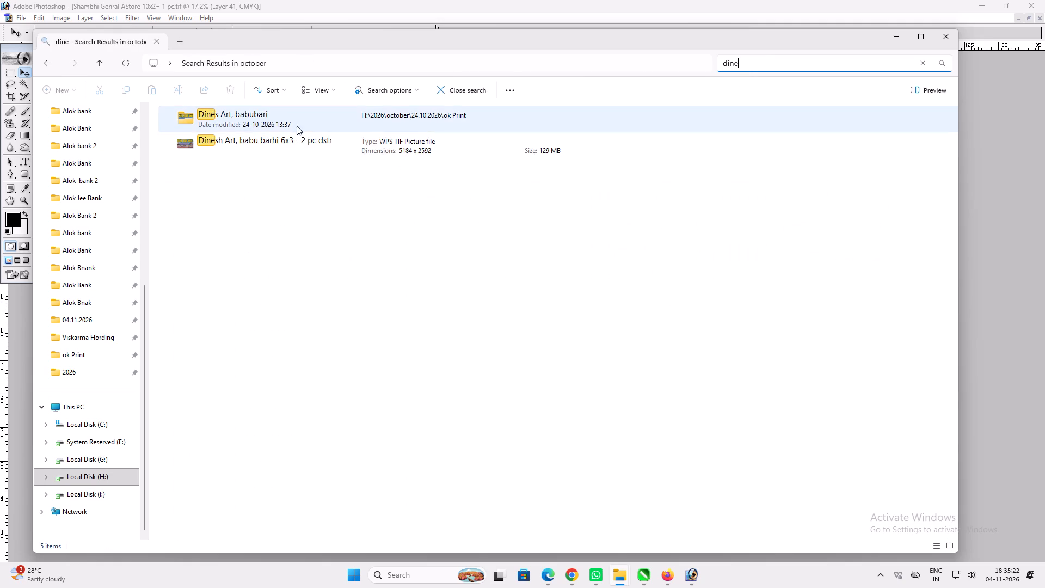
{"action": "double_click", "coordinate": [290, 126]}
{"action": "left_click_drag", "start_coordinate": [193, 149], "coordinate": [749, 507]}
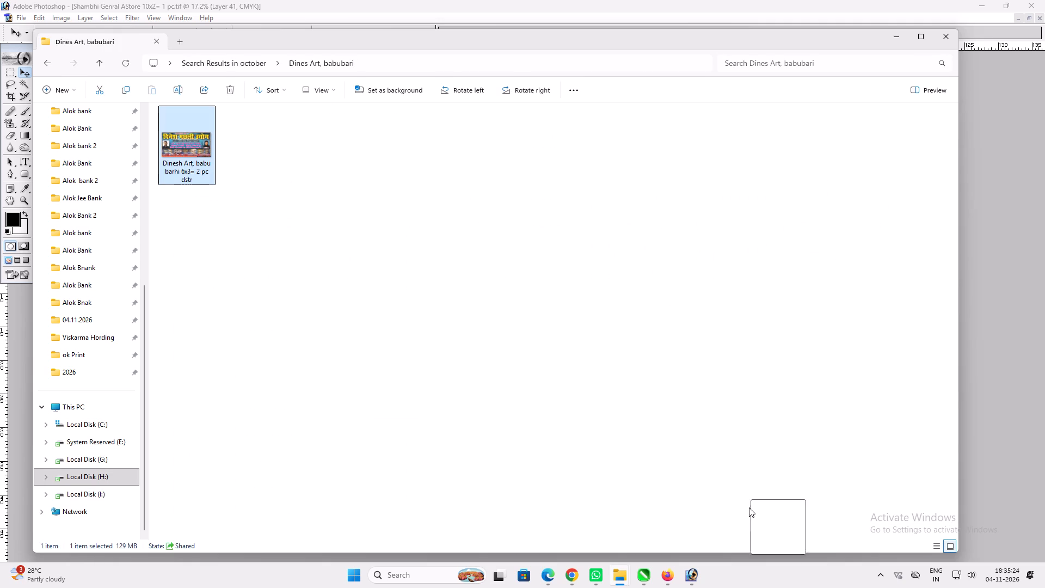
{"action": "left_click_drag", "start_coordinate": [749, 507], "coordinate": [700, 460]}
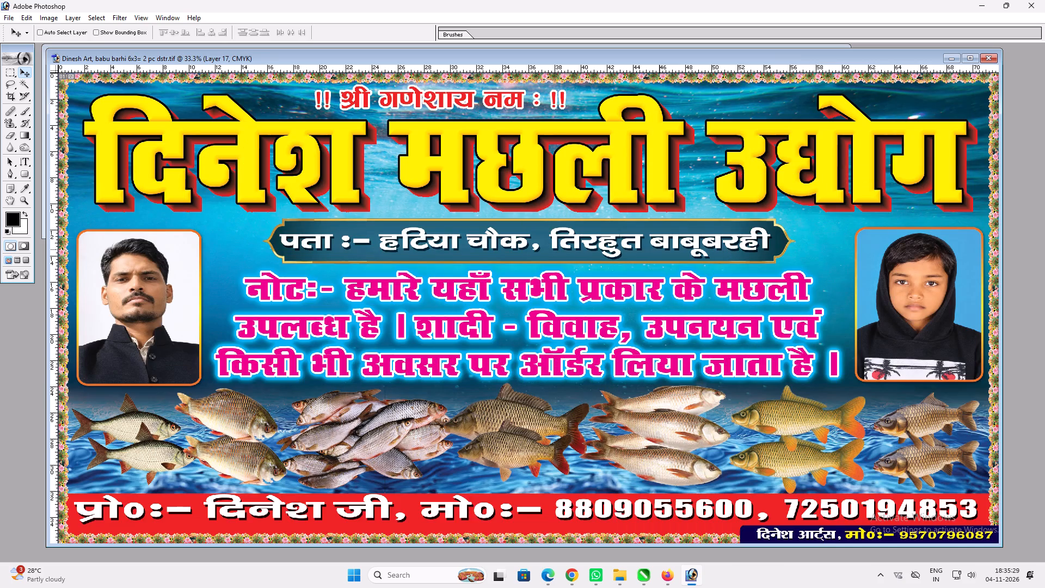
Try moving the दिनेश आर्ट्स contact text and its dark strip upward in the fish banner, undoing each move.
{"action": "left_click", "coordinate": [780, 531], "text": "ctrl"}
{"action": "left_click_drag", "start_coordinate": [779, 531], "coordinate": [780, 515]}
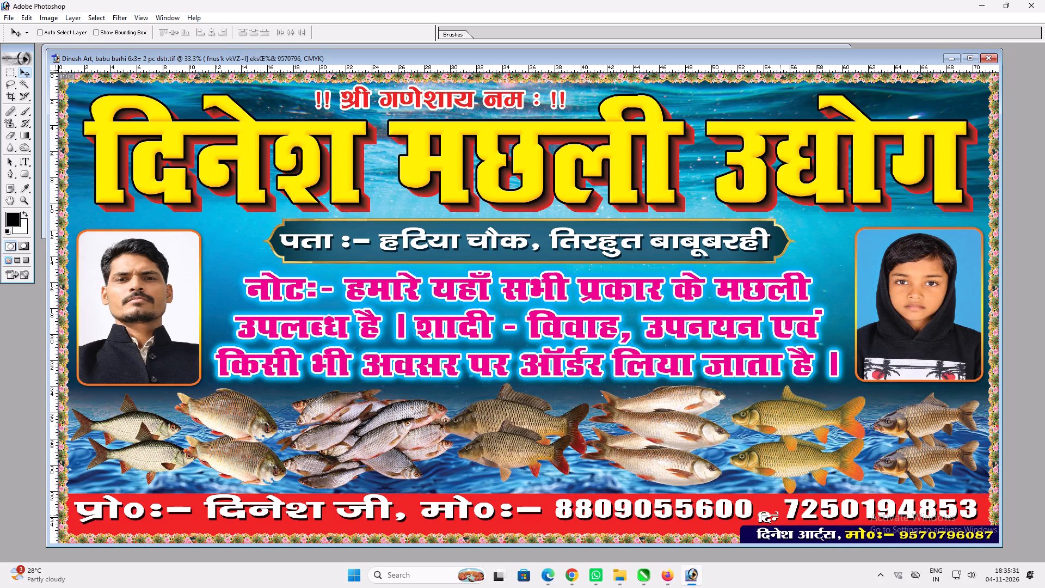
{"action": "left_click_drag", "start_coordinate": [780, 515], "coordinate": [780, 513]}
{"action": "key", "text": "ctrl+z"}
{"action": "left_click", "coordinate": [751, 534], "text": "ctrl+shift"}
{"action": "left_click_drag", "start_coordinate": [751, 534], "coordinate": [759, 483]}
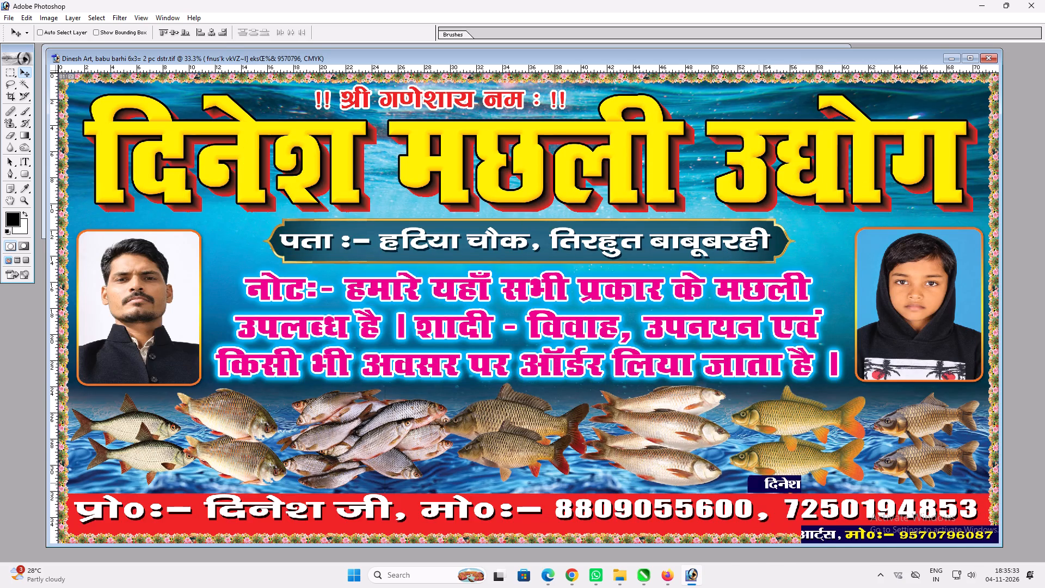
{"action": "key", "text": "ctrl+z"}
Copy the दिनेश आर्ट्स contact strip from the fish banner into the Ramnath Kirana banner, near its lower-right corner.
{"action": "left_click_drag", "start_coordinate": [726, 57], "coordinate": [745, 356]}
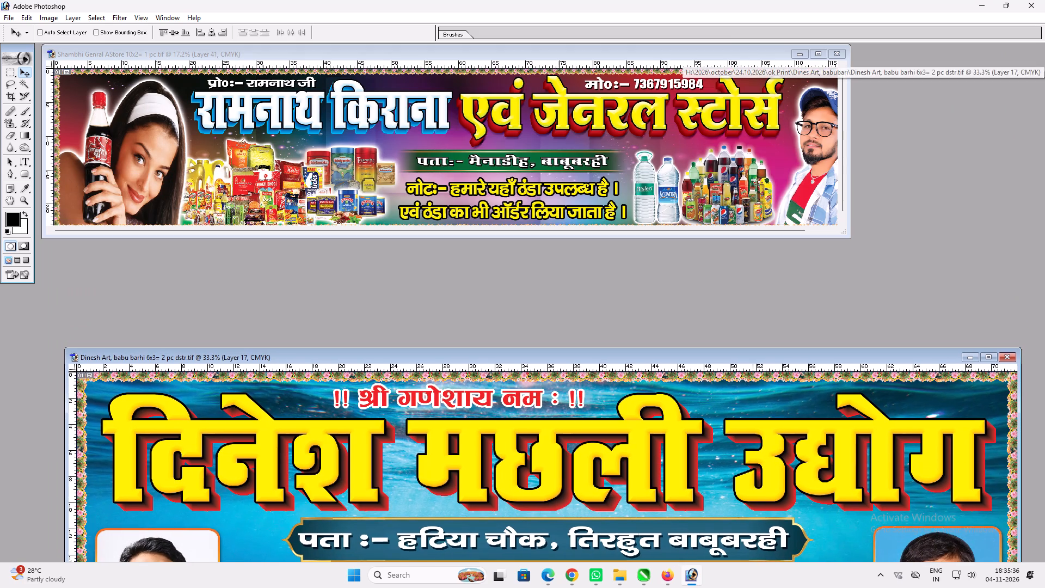
{"action": "left_click_drag", "start_coordinate": [775, 555], "coordinate": [733, 172]}
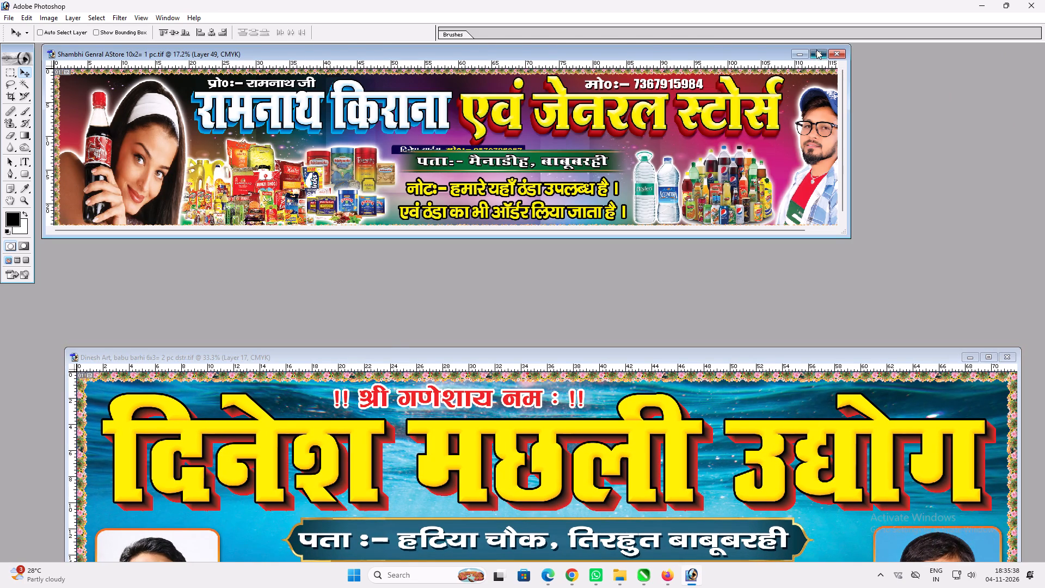
{"action": "left_click", "coordinate": [816, 50]}
{"action": "key", "text": "v"}
{"action": "left_click_drag", "start_coordinate": [554, 302], "coordinate": [870, 367]}
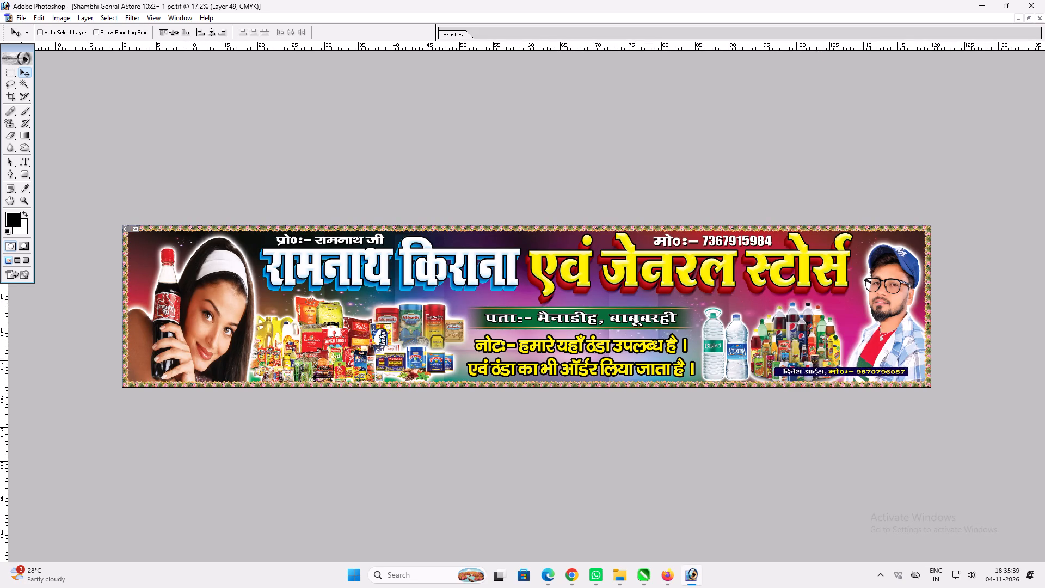
{"action": "left_click_drag", "start_coordinate": [870, 367], "coordinate": [885, 373]}
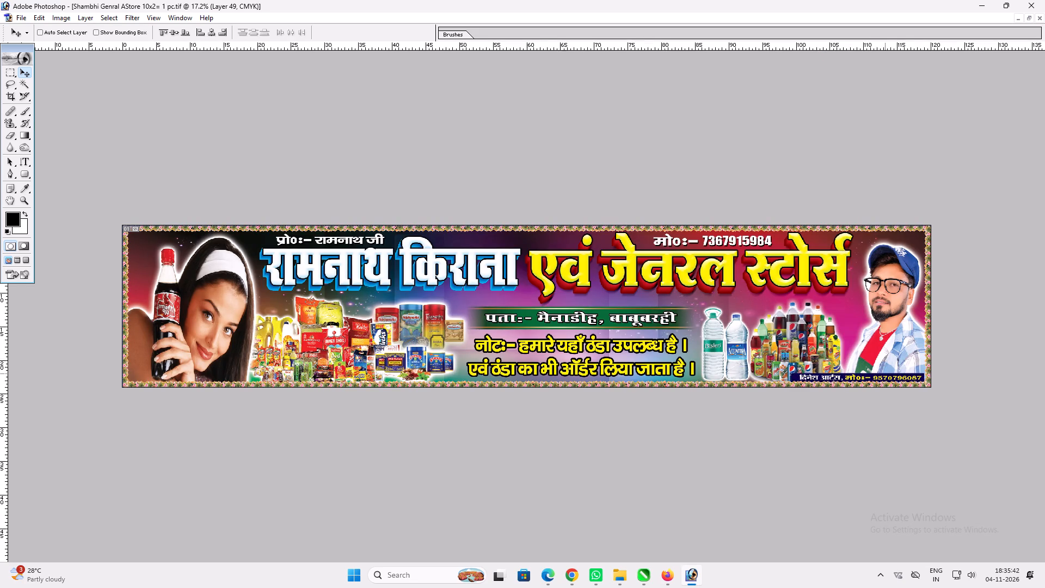
Merge the contact strip with its text and bring it to the front of the layer order.
{"action": "key", "text": "ctrl+e"}
{"action": "key", "text": "ctrl+shift+bracketright"}
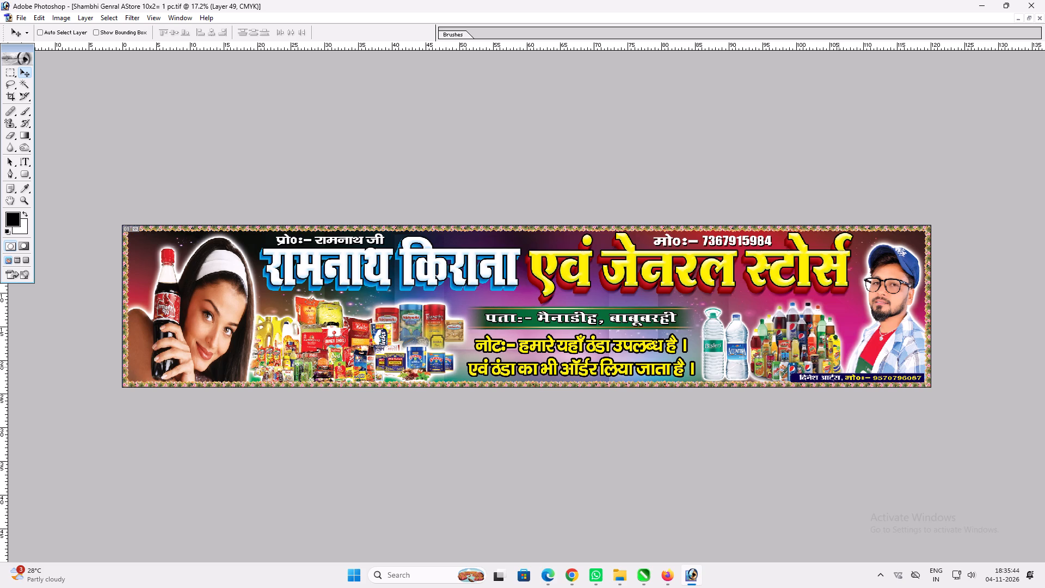
Position the contact strip flush in the banner's lower-right corner, over the floral border, and save the banner.
{"action": "key", "text": "v"}
{"action": "left_click_drag", "start_coordinate": [872, 372], "coordinate": [878, 374]}
{"action": "key", "text": "Down"}
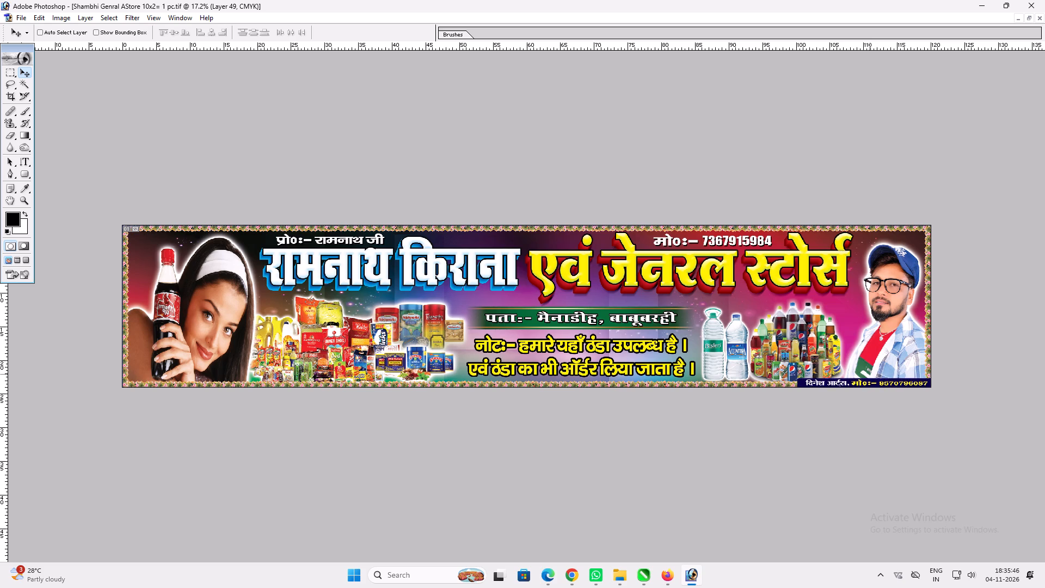
{"action": "key", "text": "Down"}
{"action": "key", "text": "Down"}
{"action": "key", "text": "Up"}
{"action": "key", "text": "Up"}
{"action": "key", "text": "Up"}
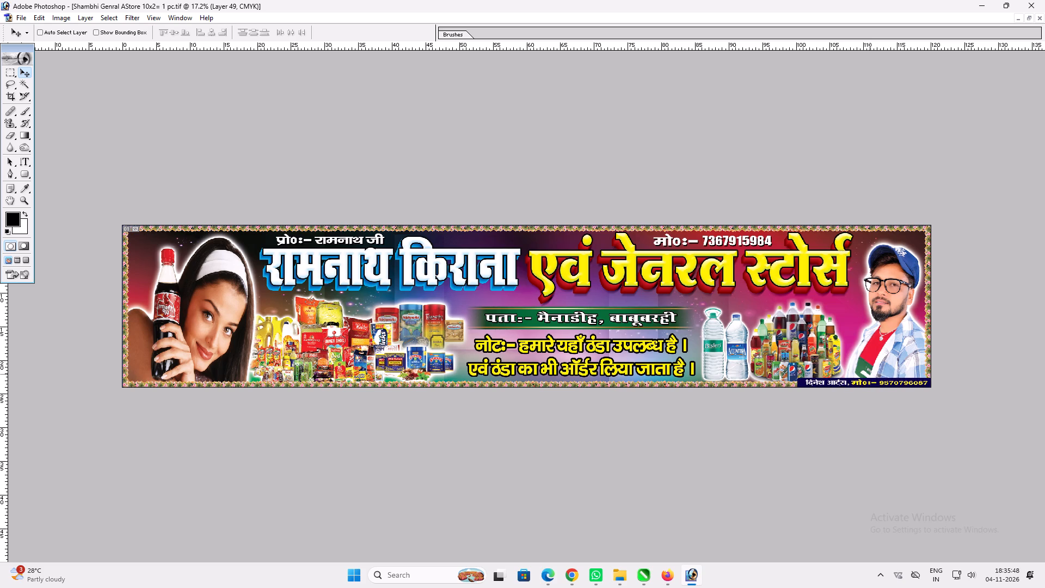
{"action": "key", "text": "ctrl+s"}
Examine the banner's right end, around the cap-wearing man and the contact strip, up close.
{"action": "key", "text": "z"}
{"action": "left_click_drag", "start_coordinate": [859, 230], "coordinate": [998, 373]}
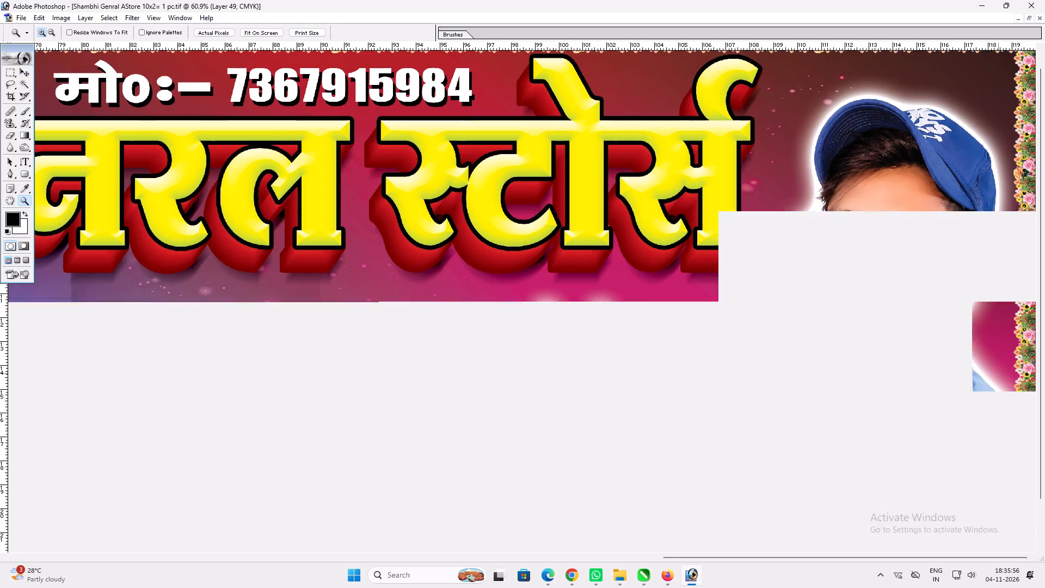
{"action": "key", "text": "space"}
{"action": "key", "text": "space"}
{"action": "key", "text": "space"}
{"action": "key", "text": "space"}
{"action": "key", "text": "space"}
{"action": "key", "text": "space"}
{"action": "key", "text": "space"}
{"action": "key", "text": "space"}
{"action": "key", "text": "space"}
{"action": "key", "text": "space"}
{"action": "key", "text": "space"}
{"action": "key", "text": "space"}
{"action": "key", "text": "space"}
{"action": "key", "text": "space"}
{"action": "key", "text": "space"}
{"action": "key", "text": "space"}
{"action": "key", "text": "space"}
{"action": "right_click", "coordinate": [790, 316]}
{"action": "left_click", "coordinate": [806, 321]}
{"action": "key", "text": "v"}
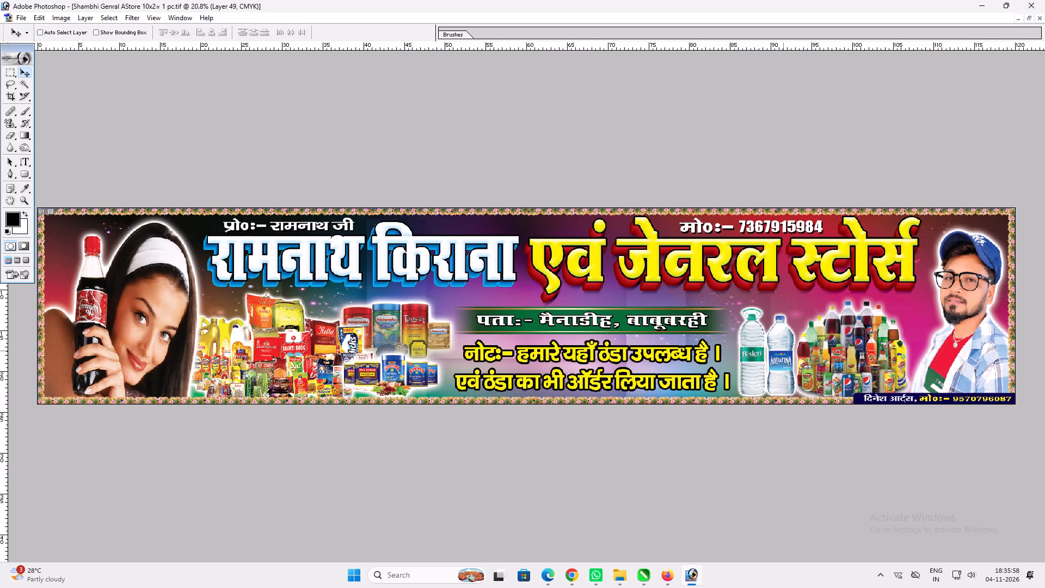
Take a screen snip covering the whole banner with the दिनेश आर्ट्स contact strip.
{"action": "scroll", "coordinate": [428, 304], "scroll_direction": "up", "scroll_amount": 1, "text": "ctrl"}
{"action": "key", "text": "Print"}
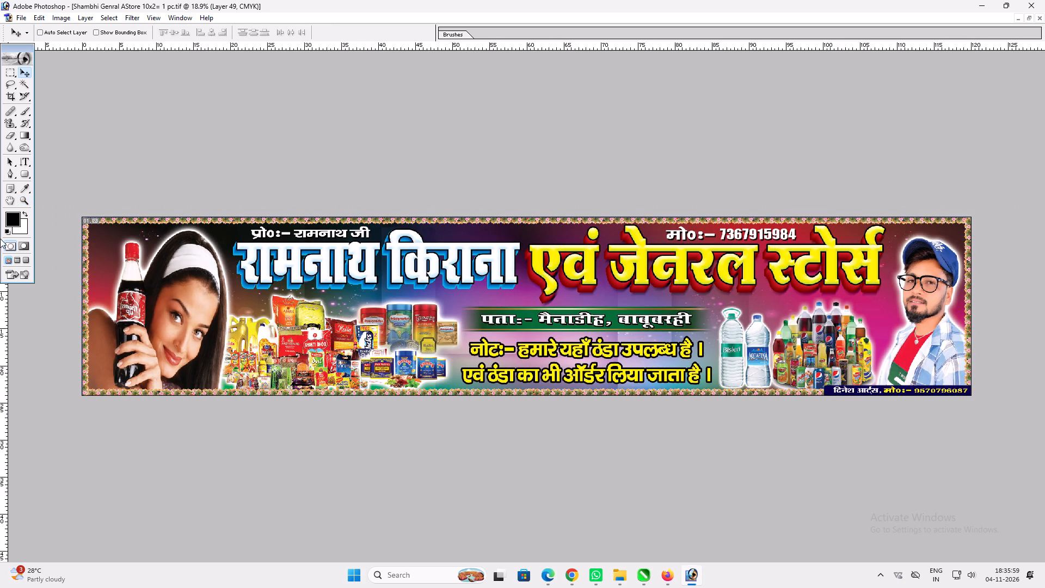
{"action": "left_click_drag", "start_coordinate": [80, 215], "coordinate": [974, 399]}
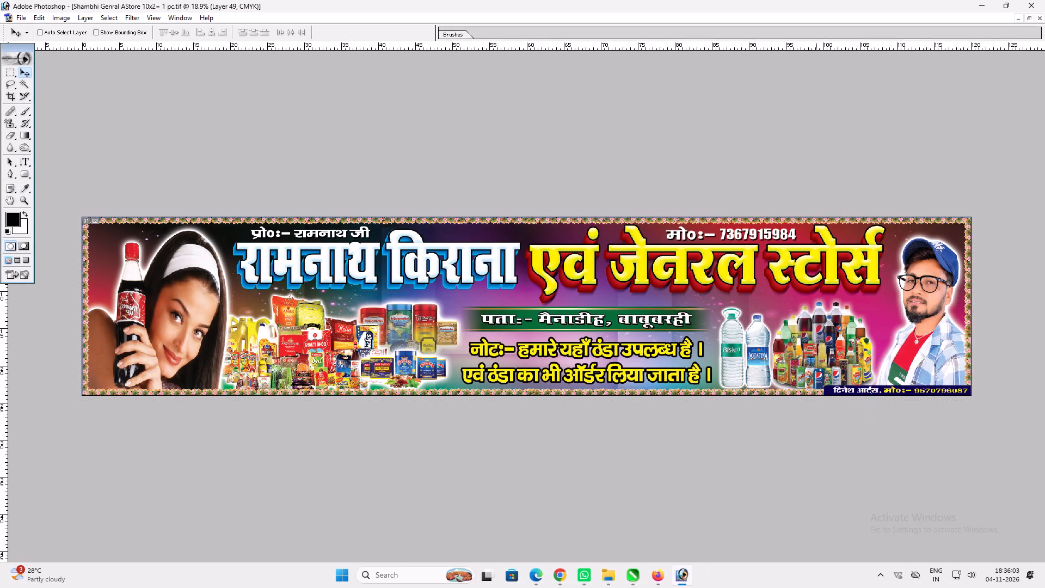